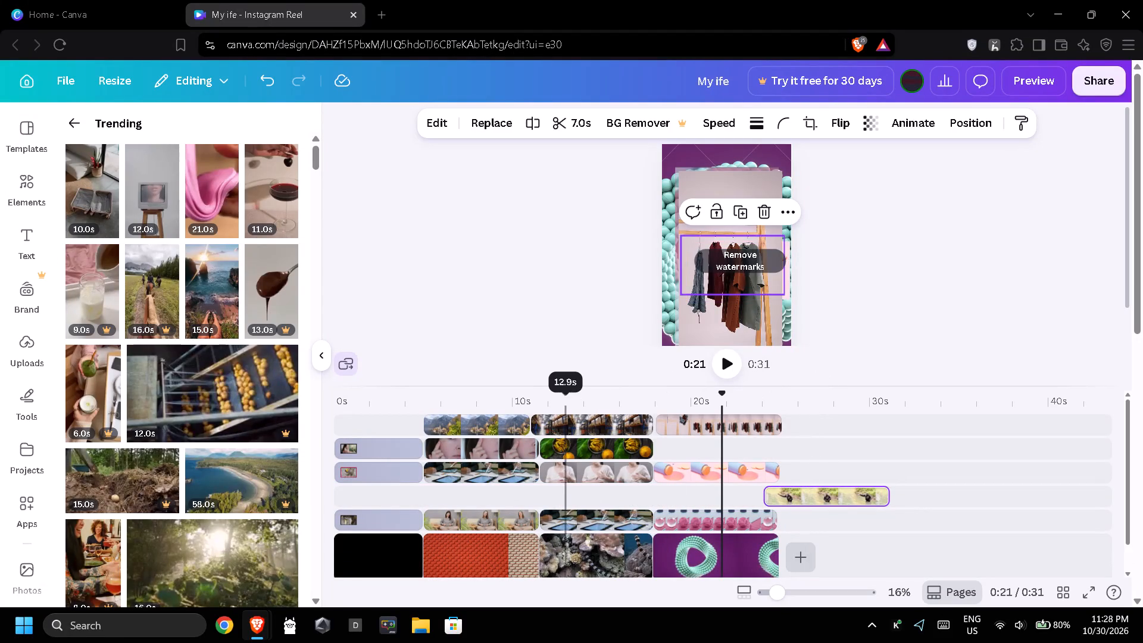
Move the warehouse clip from the overlay track into the main track, directly after the purple bead clip.
drag(570, 435, 858, 554)
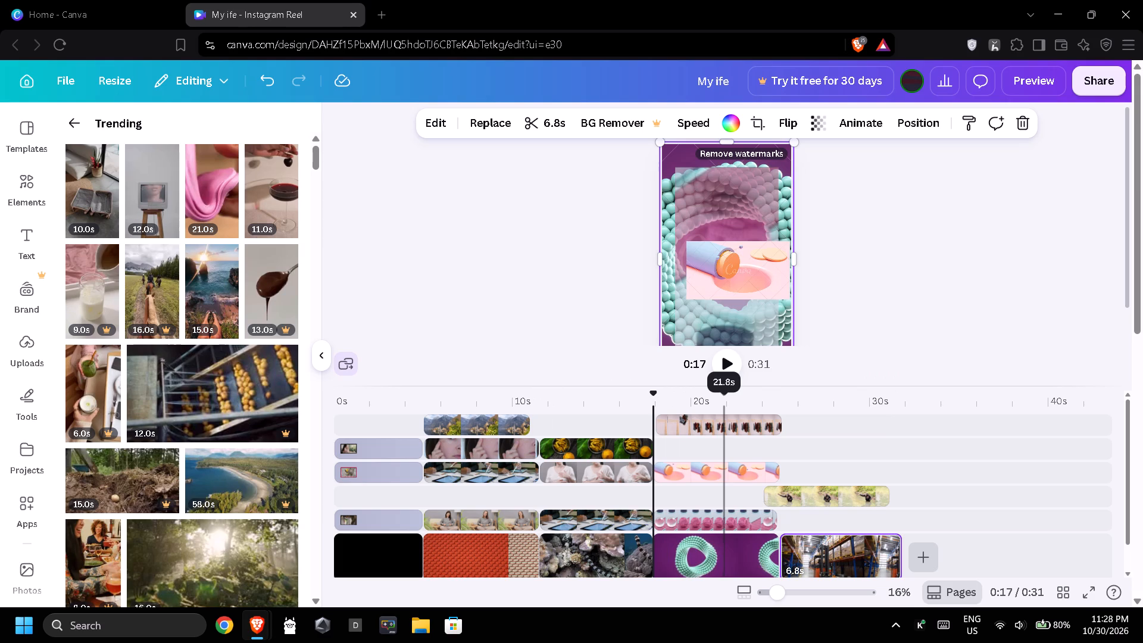
Move the yellow-green plant overlay clip earlier on its track so it sits over the purple bead clip.
click(811, 490)
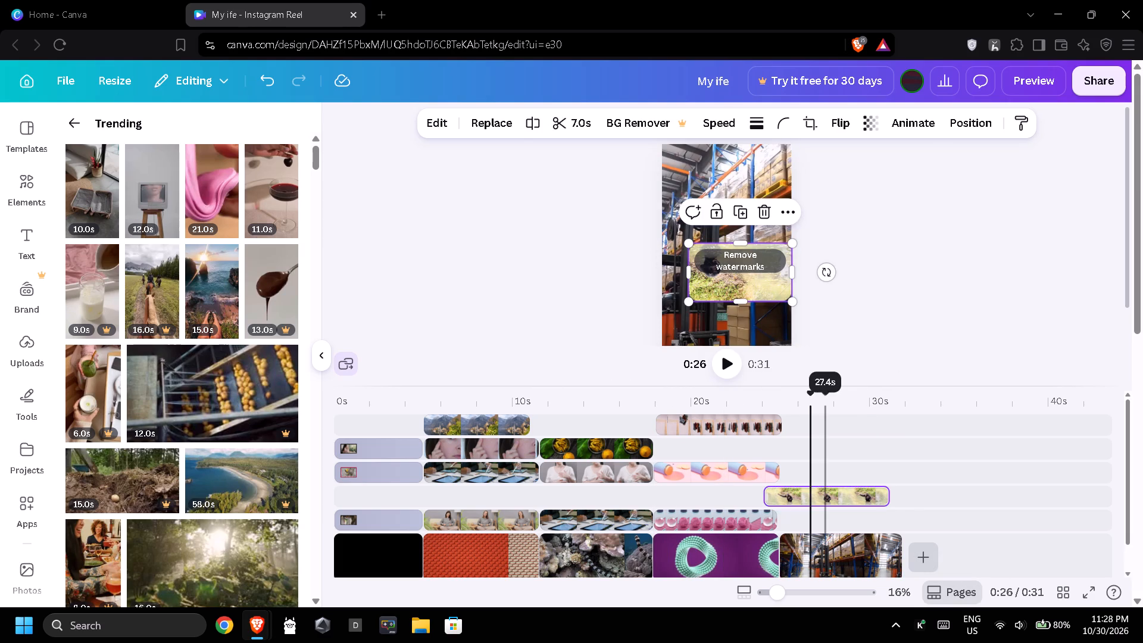
drag(826, 492, 720, 480)
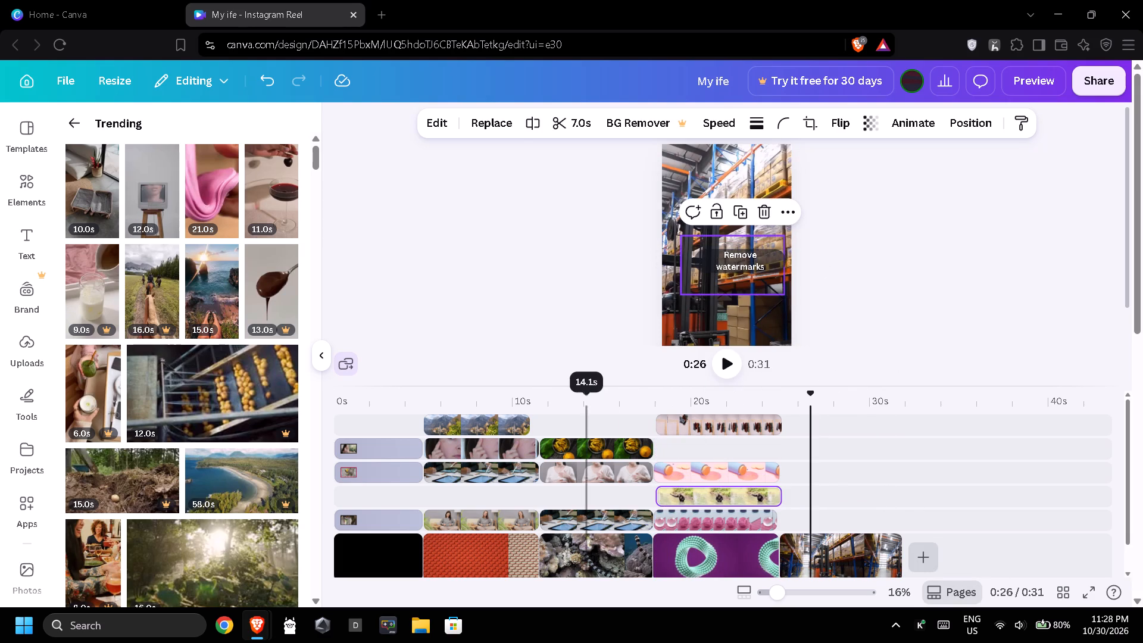
Move the white-shirt overlay clip onto the lowest overlay track, aligned with the start of the warehouse clip.
drag(576, 464, 820, 510)
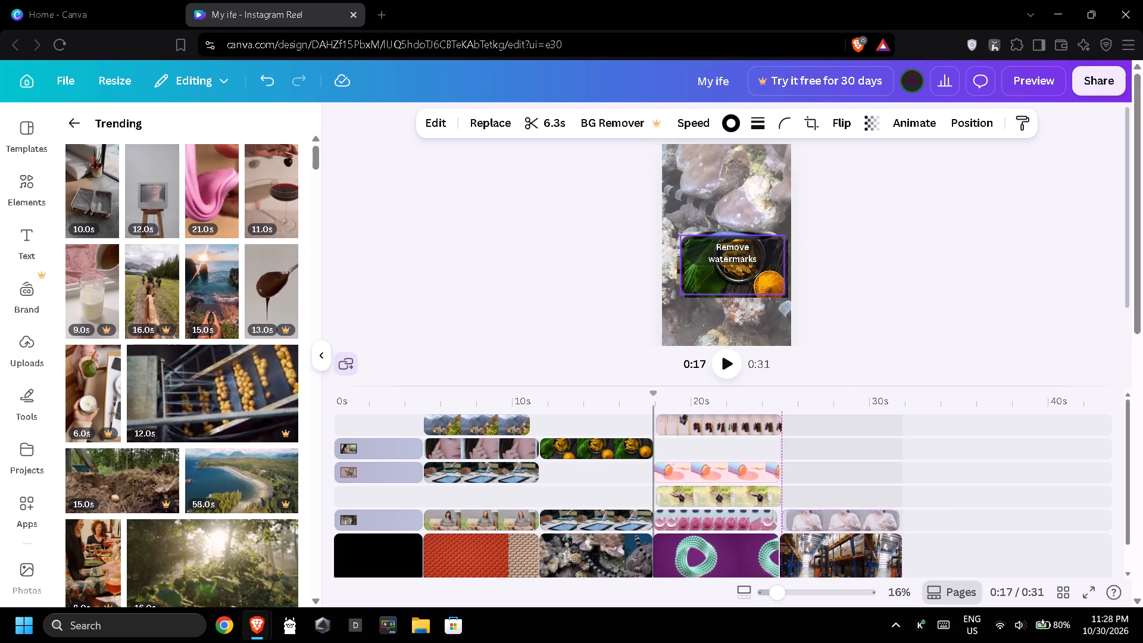
drag(820, 510, 819, 510)
Flip the warehouse background clip vertically.
click(810, 553)
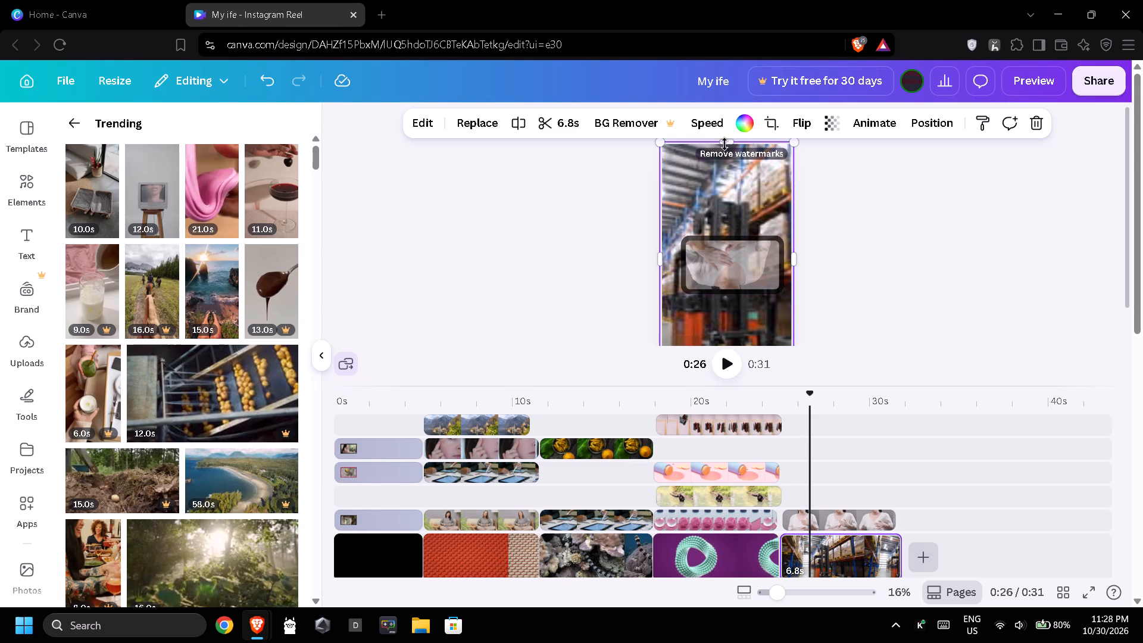
click(809, 126)
click(816, 185)
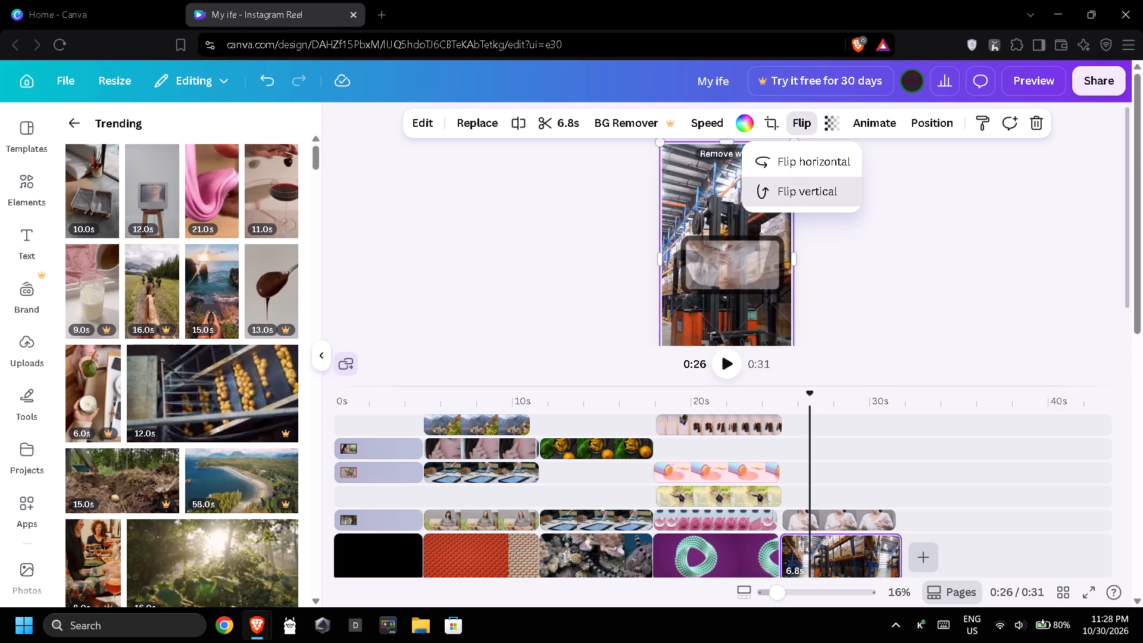
click(872, 354)
Move the white-shirt clip to the top of the frame and enlarge it to cover the frame's full width.
drag(732, 267, 709, 187)
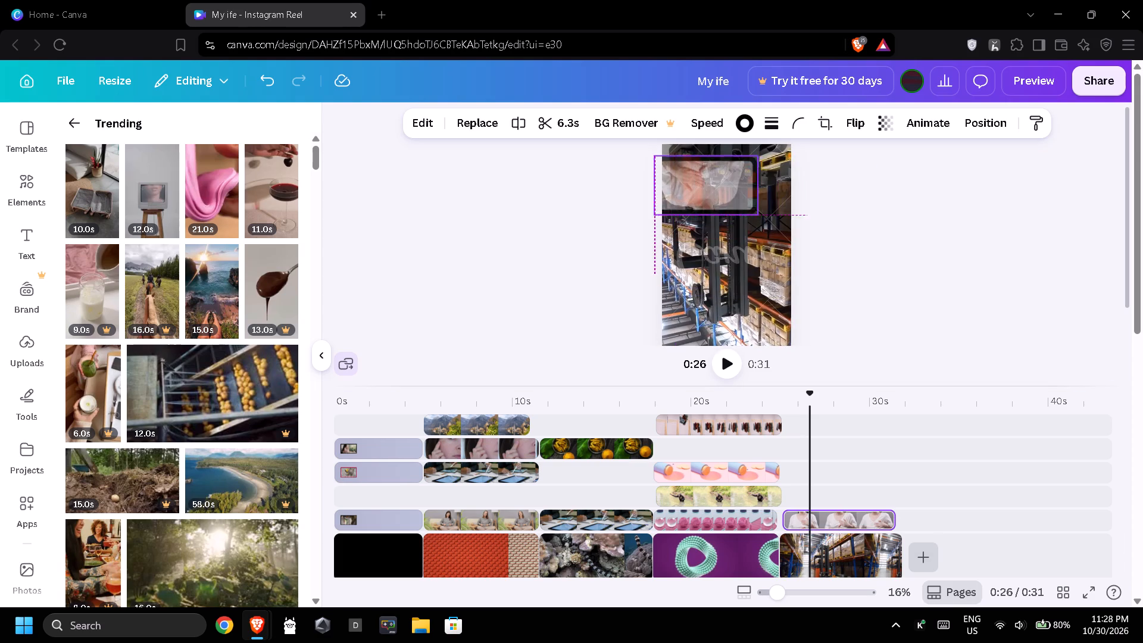
drag(709, 187, 725, 179)
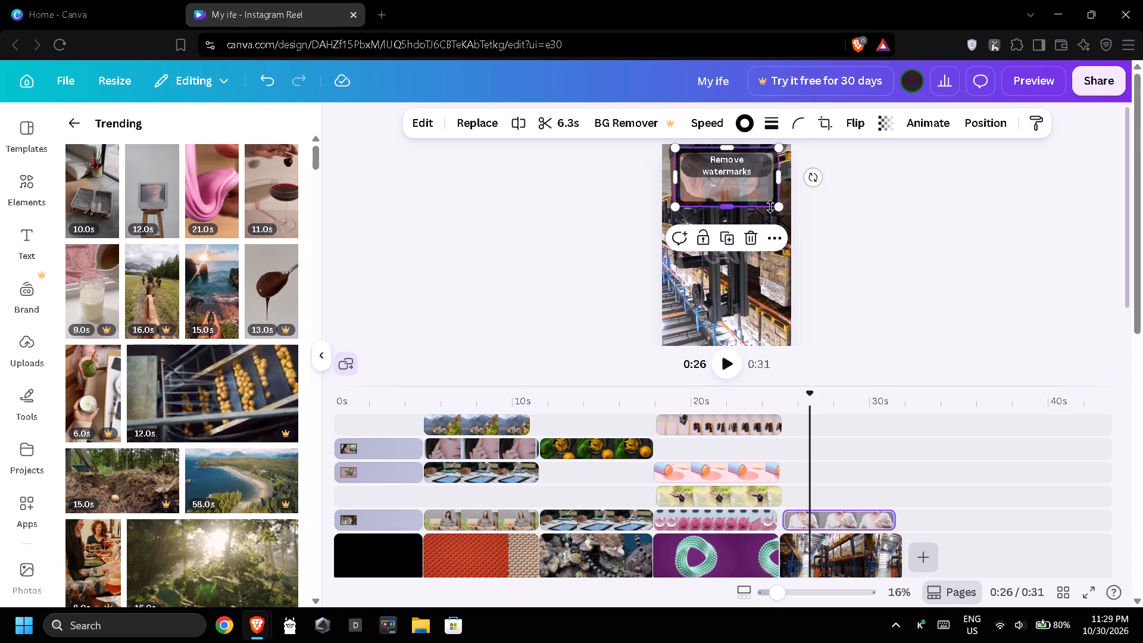
drag(778, 208, 795, 229)
drag(733, 178, 716, 171)
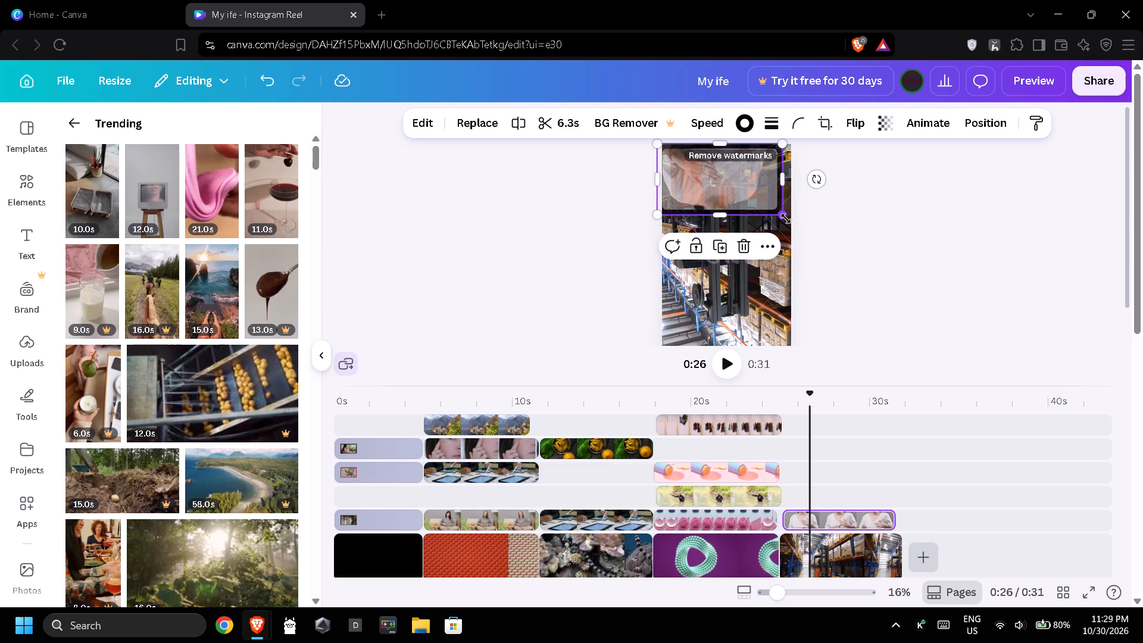
drag(786, 219, 797, 224)
click(860, 223)
click(713, 174)
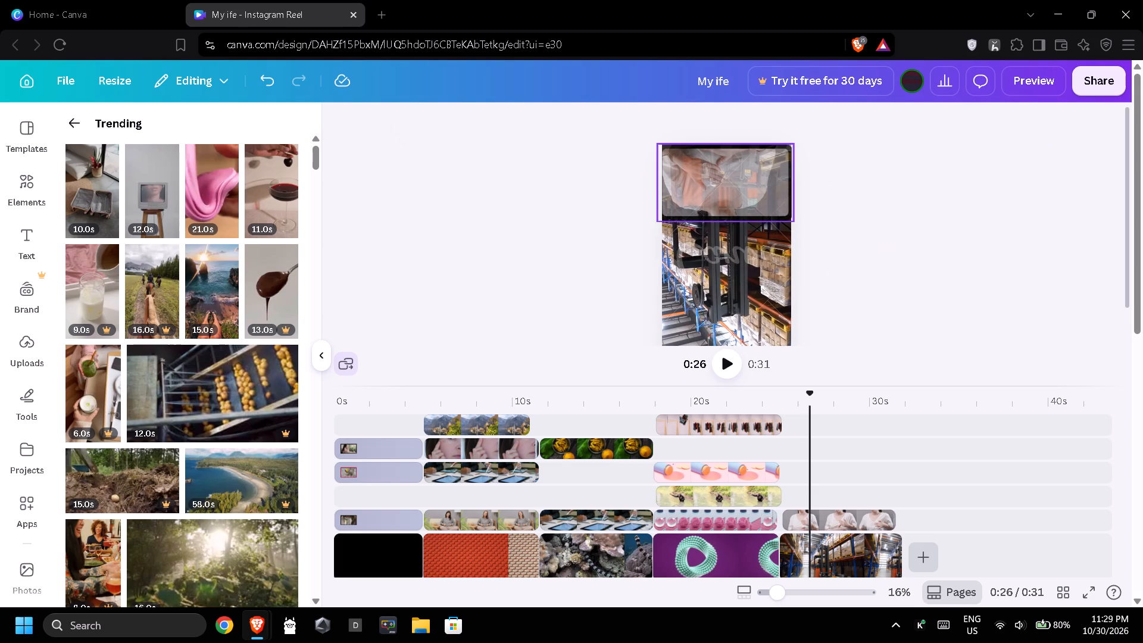
drag(792, 219, 800, 222)
click(895, 223)
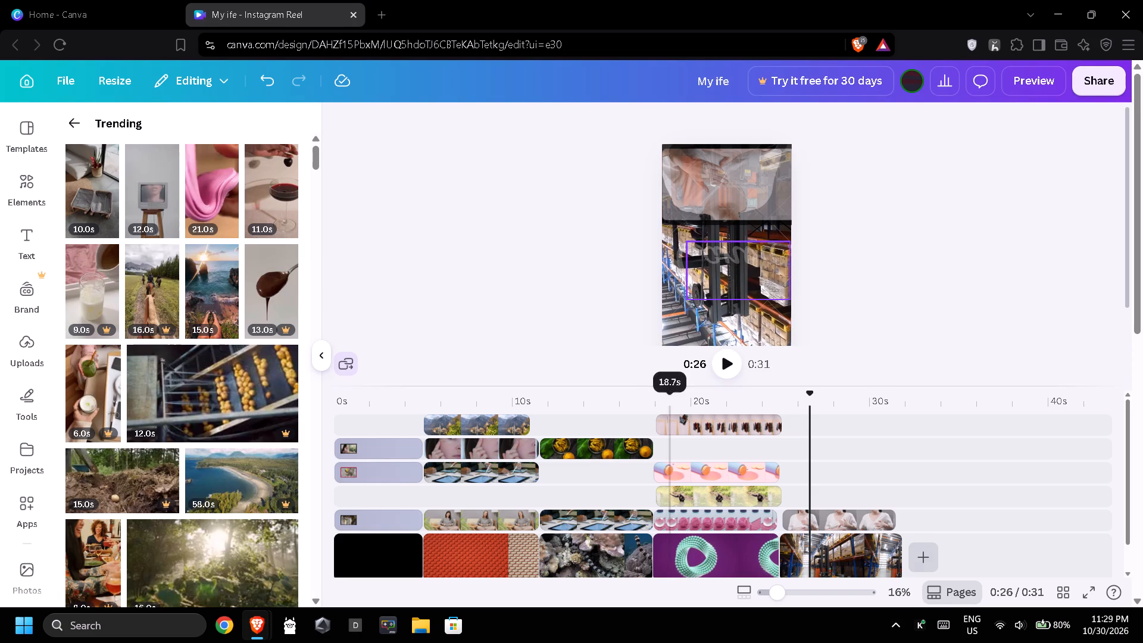
Move the turmeric clip onto the track above the white-shirt clip, aligned with the start of the warehouse clip.
drag(610, 451, 861, 481)
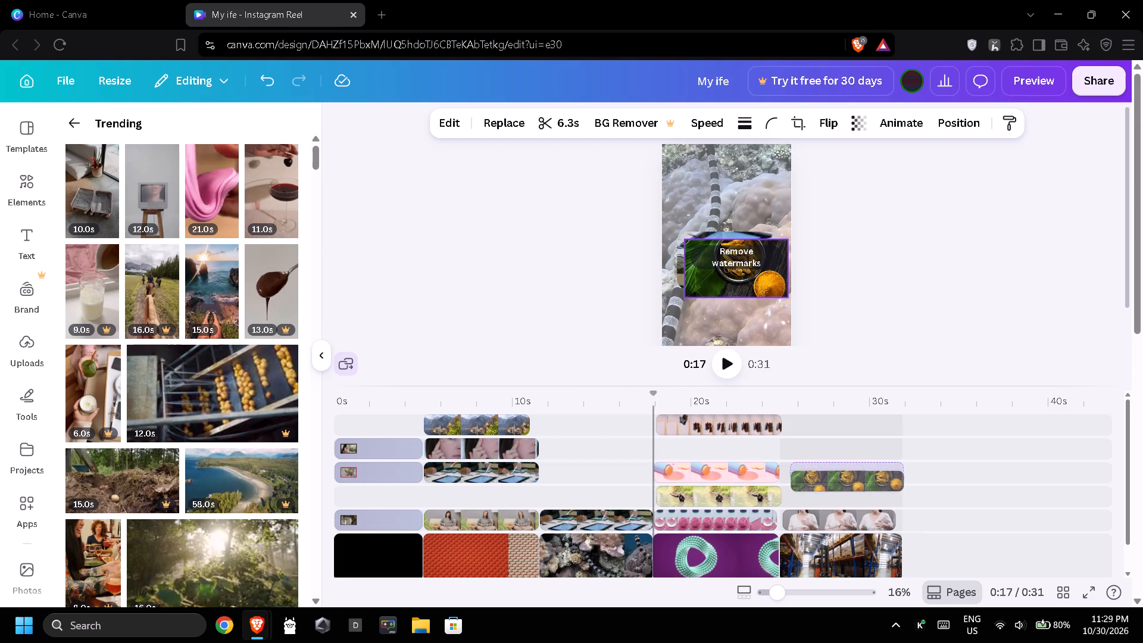
drag(861, 481, 852, 494)
click(864, 495)
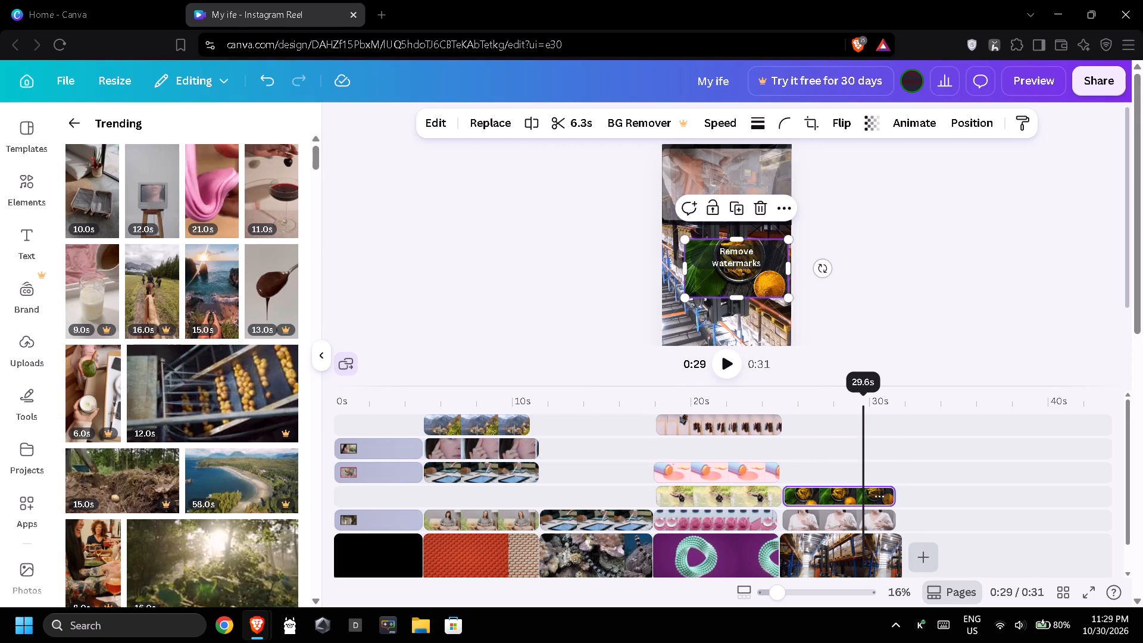
Place the turmeric clip below the white-shirt clip in the frame and enlarge it to span the full width.
drag(719, 264, 680, 273)
click(829, 454)
drag(741, 255, 719, 254)
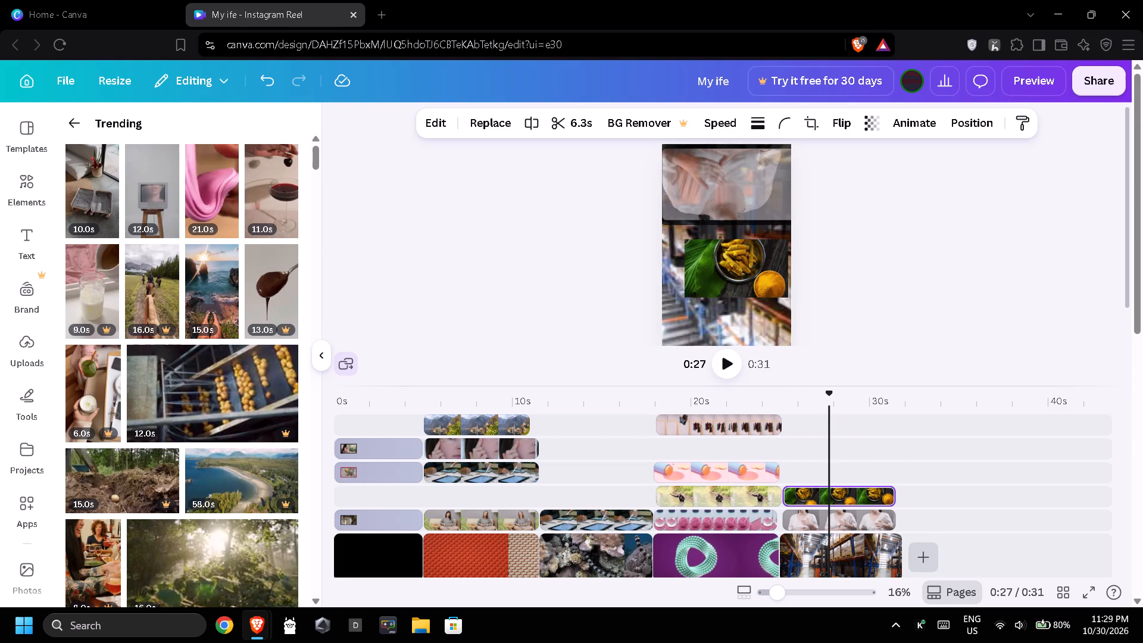
drag(719, 254, 685, 242)
drag(739, 286, 698, 277)
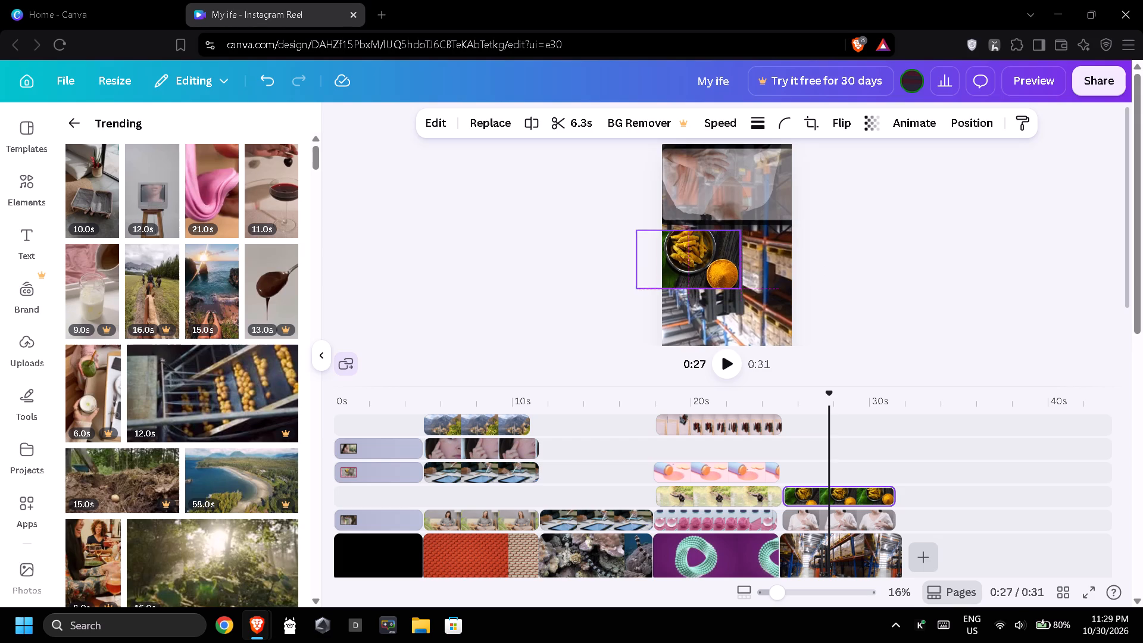
drag(698, 277, 696, 267)
drag(751, 282, 768, 290)
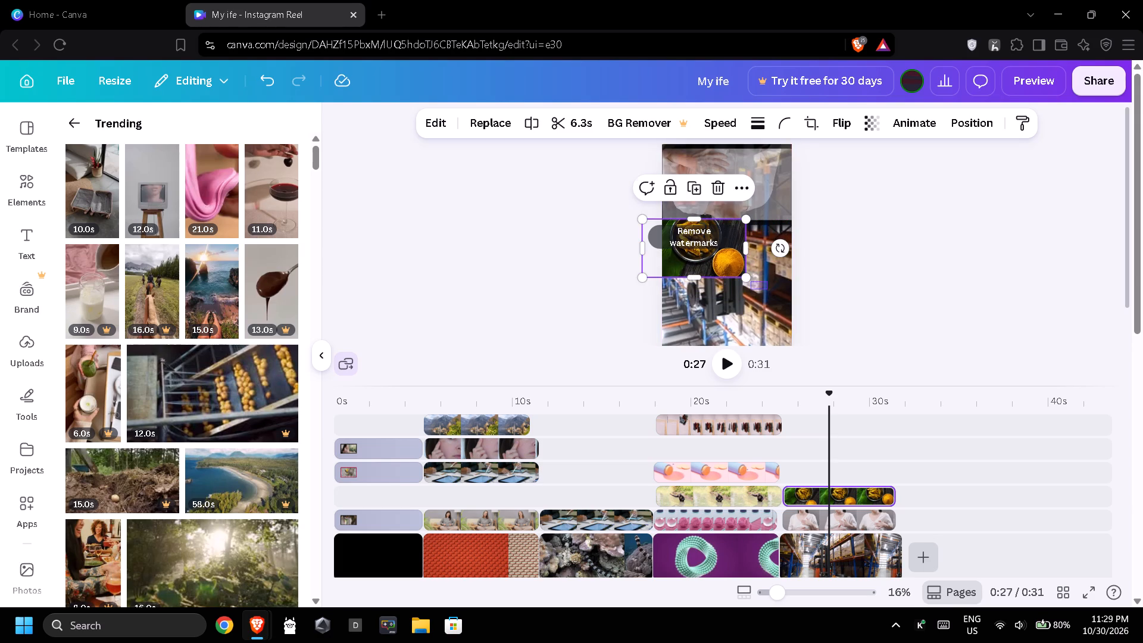
click(722, 260)
drag(745, 275, 773, 290)
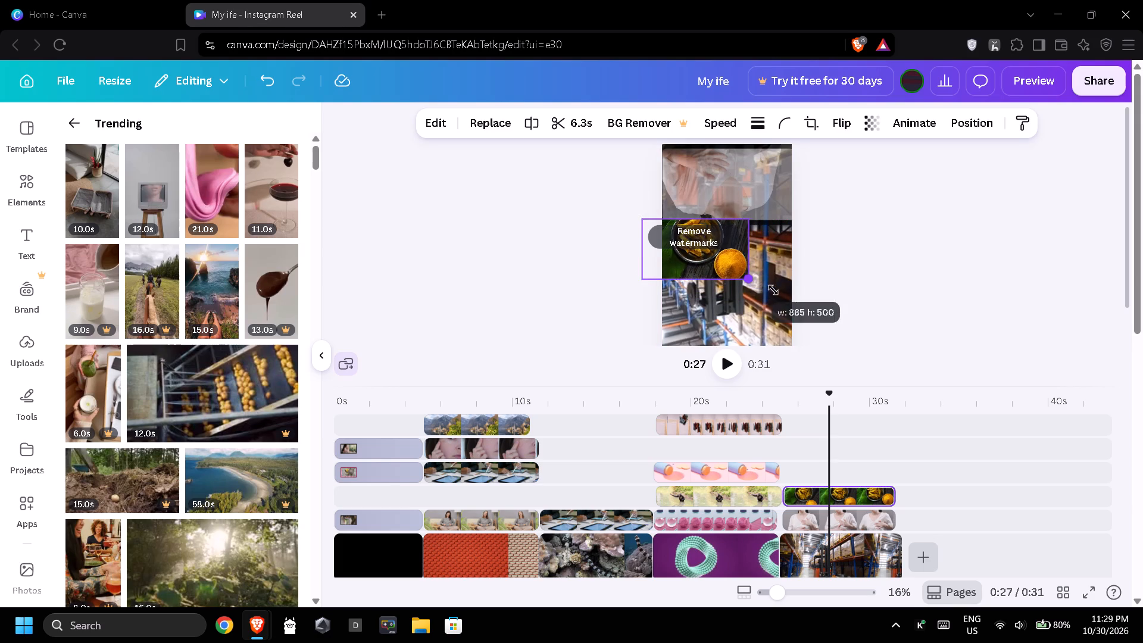
drag(773, 290, 789, 302)
click(830, 221)
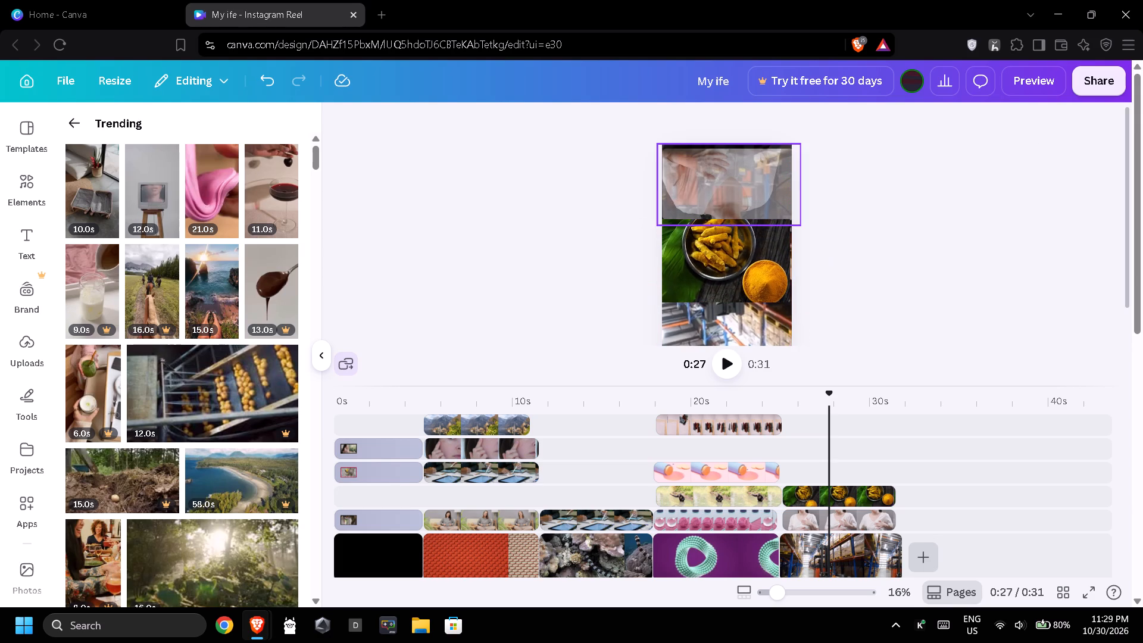
Make the white-shirt clip at the top of the frame fully opaque.
click(733, 187)
click(885, 121)
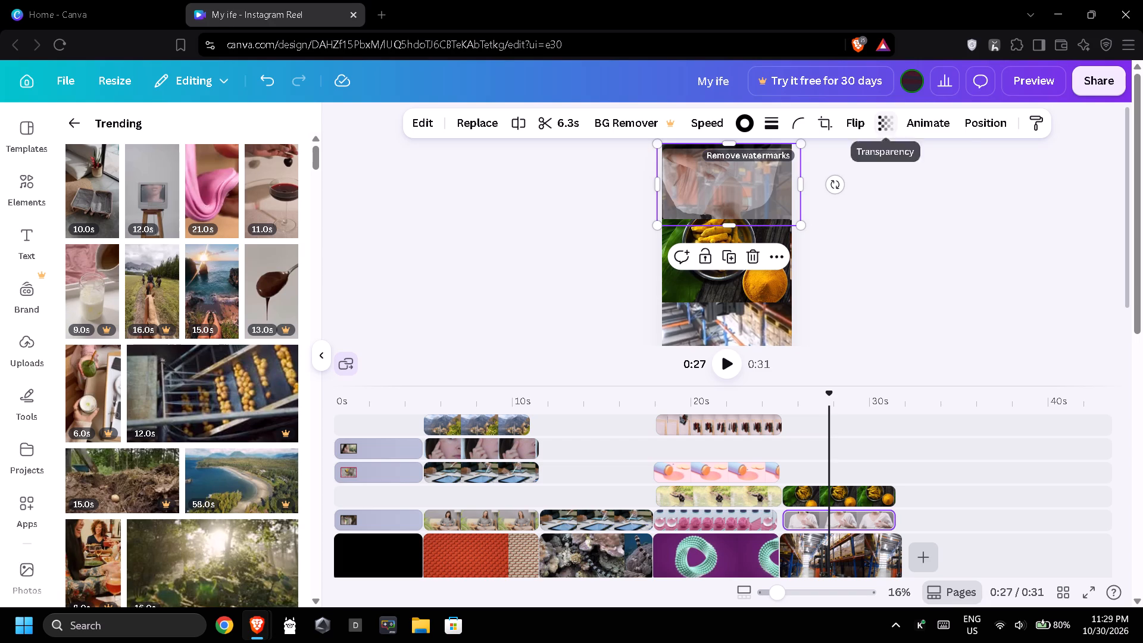
drag(894, 188, 941, 201)
click(912, 273)
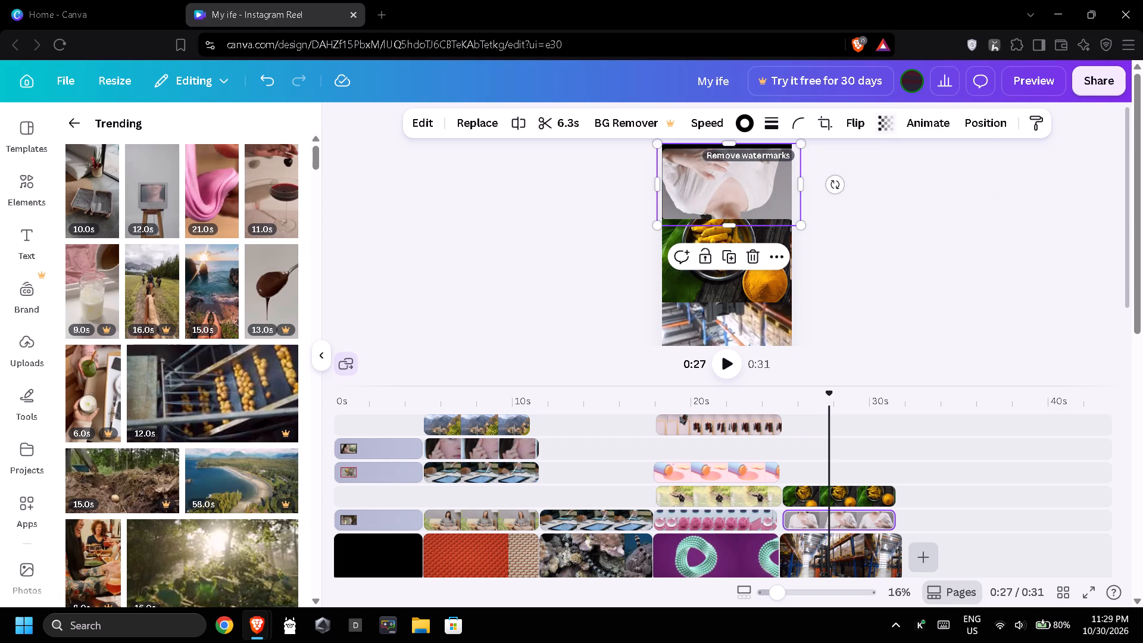
click(932, 235)
Shift the white-shirt clip and the turmeric clip slightly upward in the frame.
drag(746, 174, 745, 167)
drag(735, 242, 760, 227)
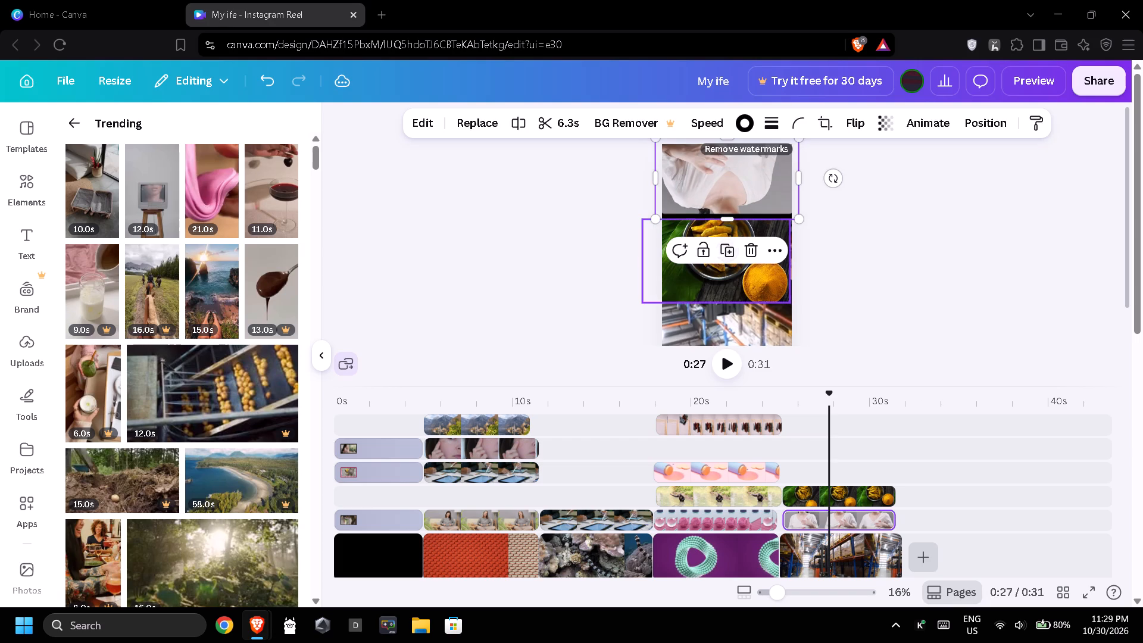
click(857, 280)
drag(752, 273, 750, 267)
click(884, 275)
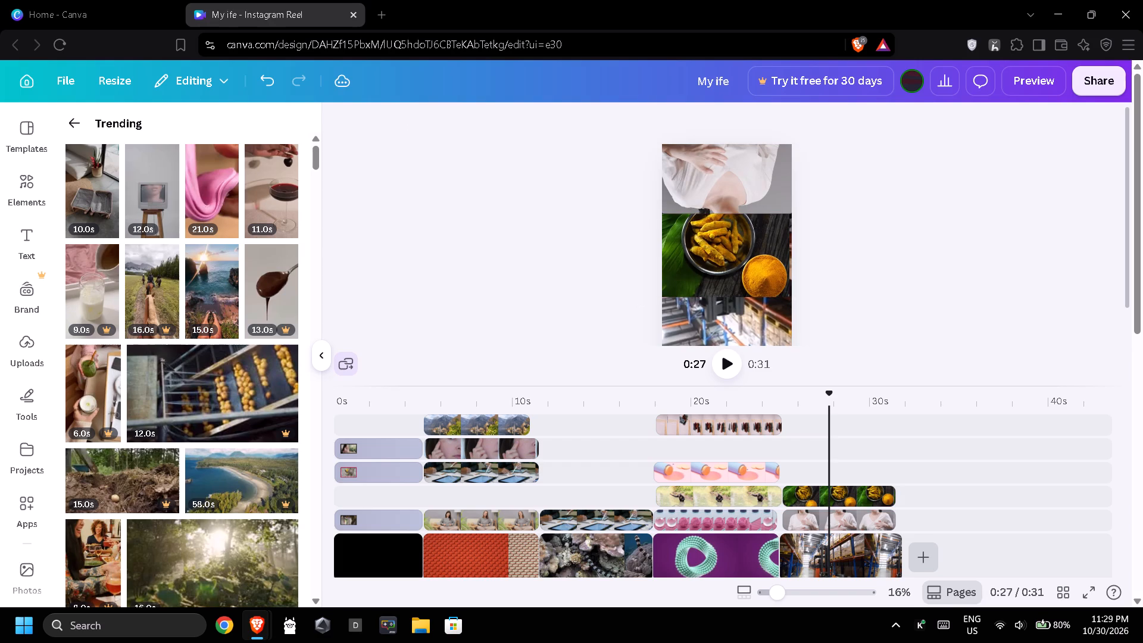
Move the pink container clip over the warehouse section, above the turmeric clip, and shorten it to 6.3 s.
drag(707, 471, 814, 473)
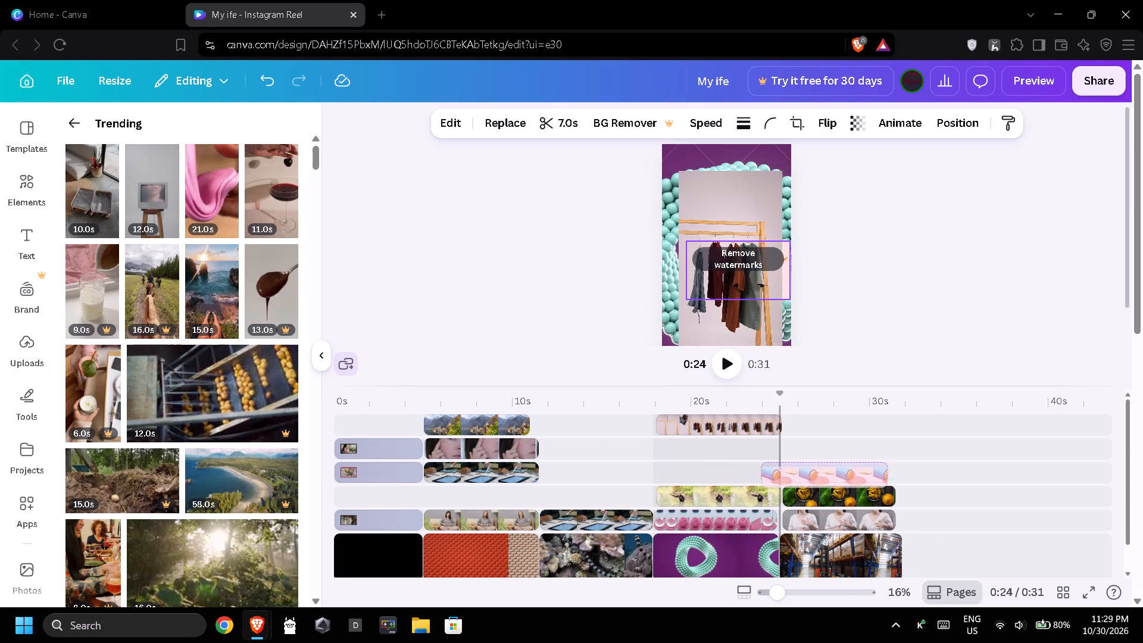
drag(814, 473, 836, 473)
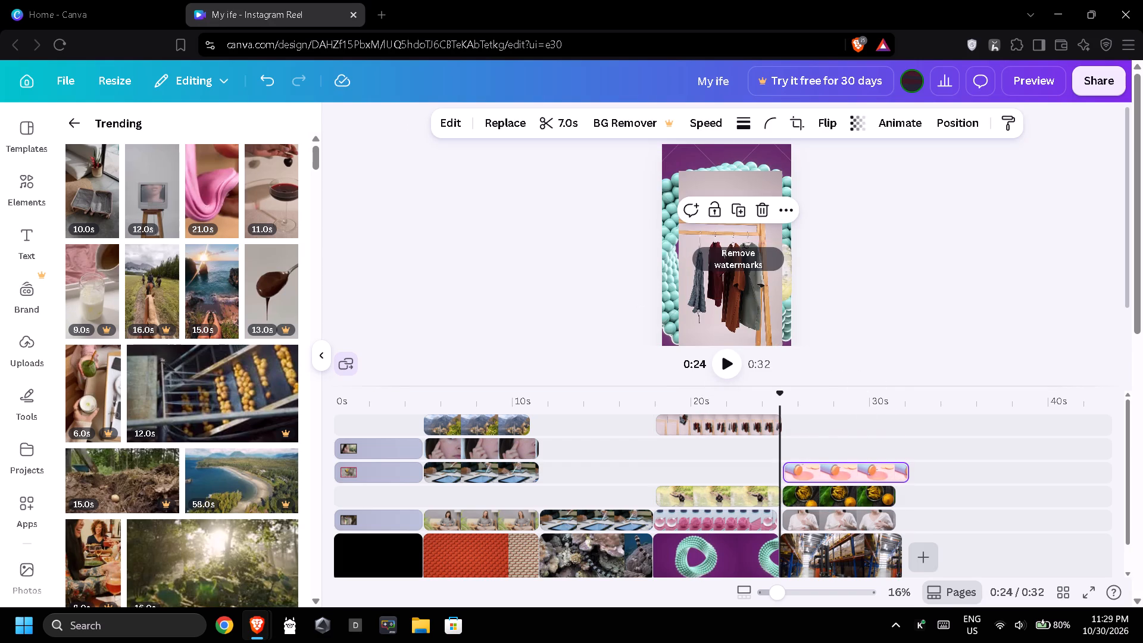
drag(907, 472, 891, 472)
click(953, 471)
Place the pink container clip at the bottom of the frame and widen it to cover the full width.
click(857, 472)
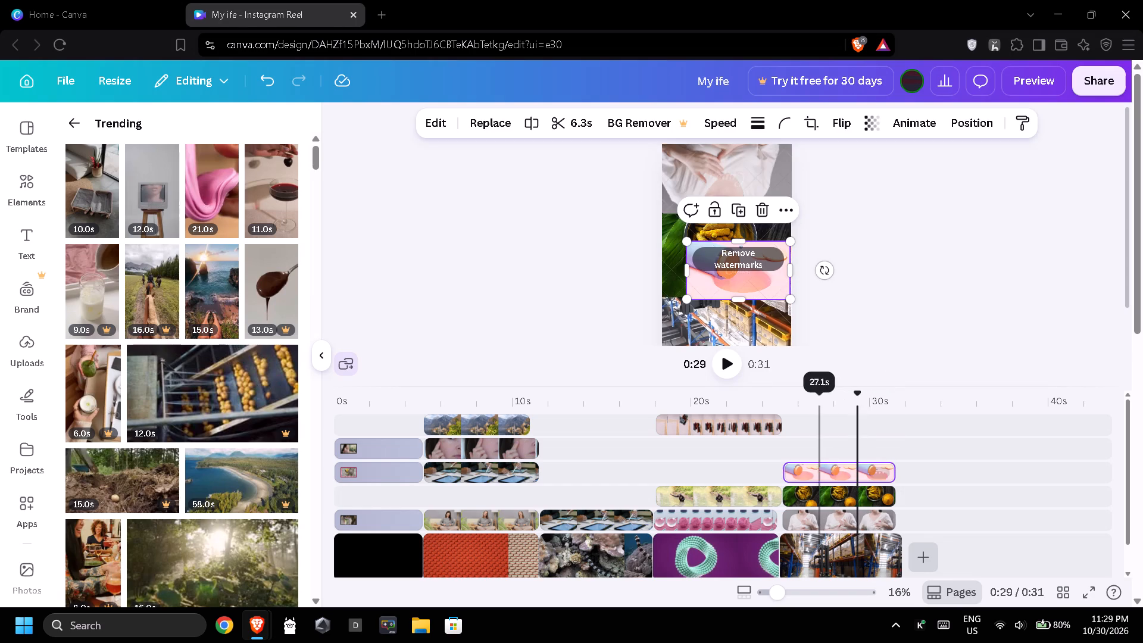
drag(737, 279, 708, 323)
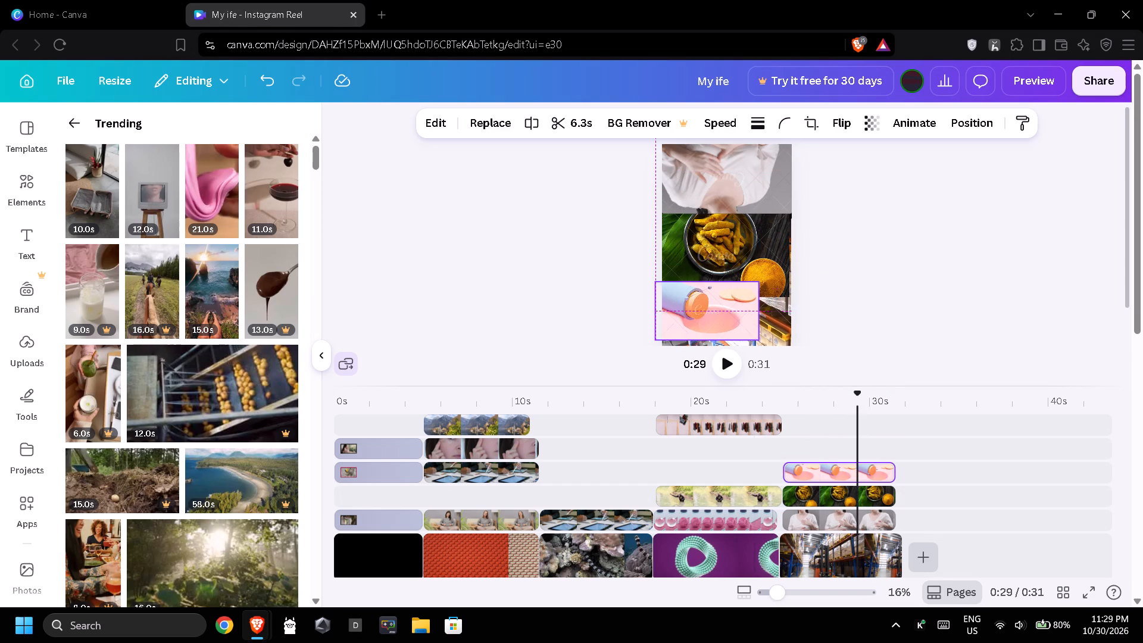
drag(708, 323, 708, 326)
drag(758, 319, 799, 321)
click(894, 294)
click(509, 285)
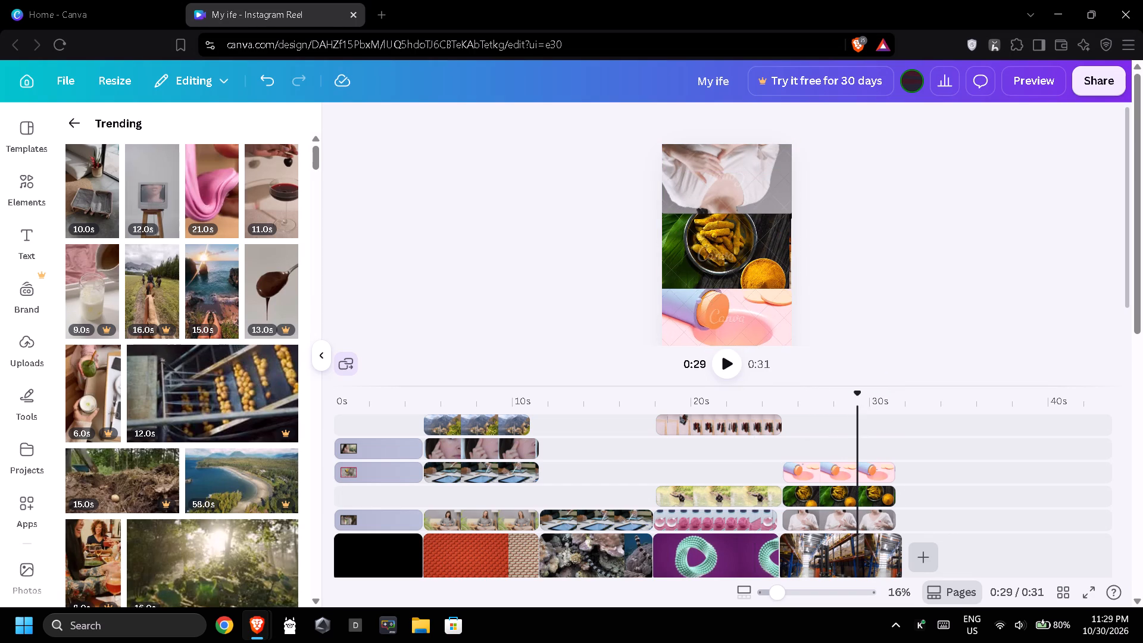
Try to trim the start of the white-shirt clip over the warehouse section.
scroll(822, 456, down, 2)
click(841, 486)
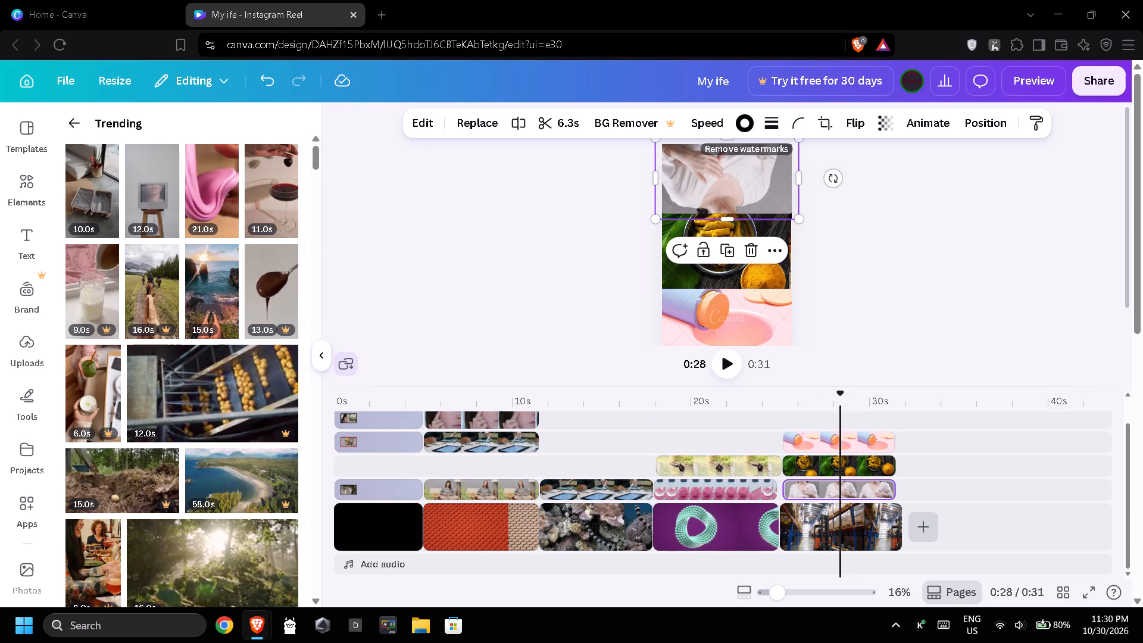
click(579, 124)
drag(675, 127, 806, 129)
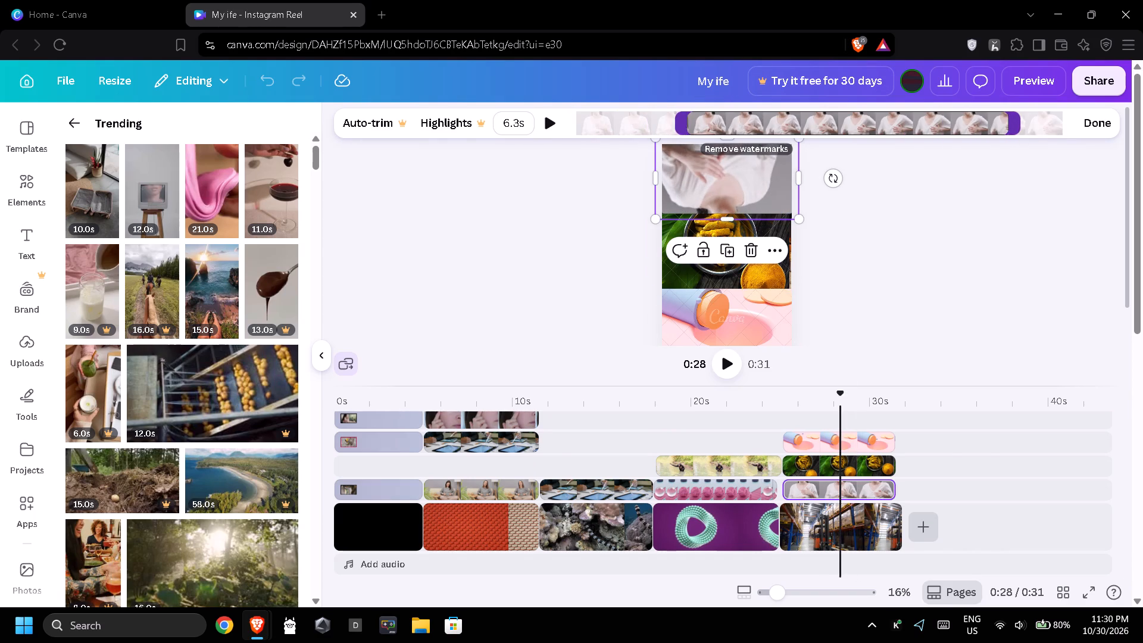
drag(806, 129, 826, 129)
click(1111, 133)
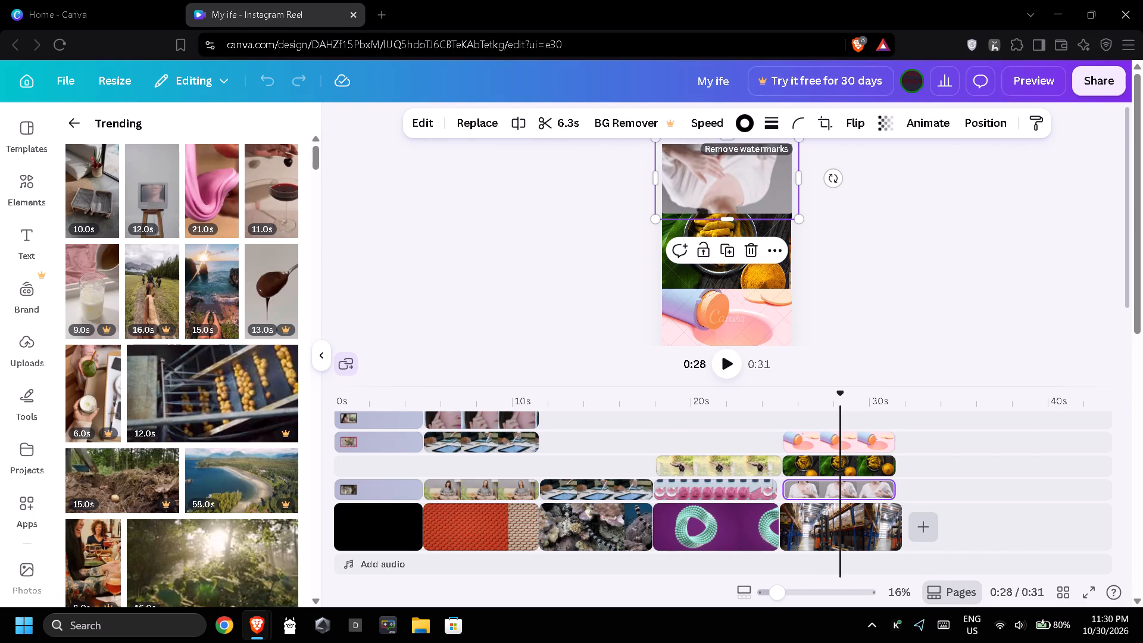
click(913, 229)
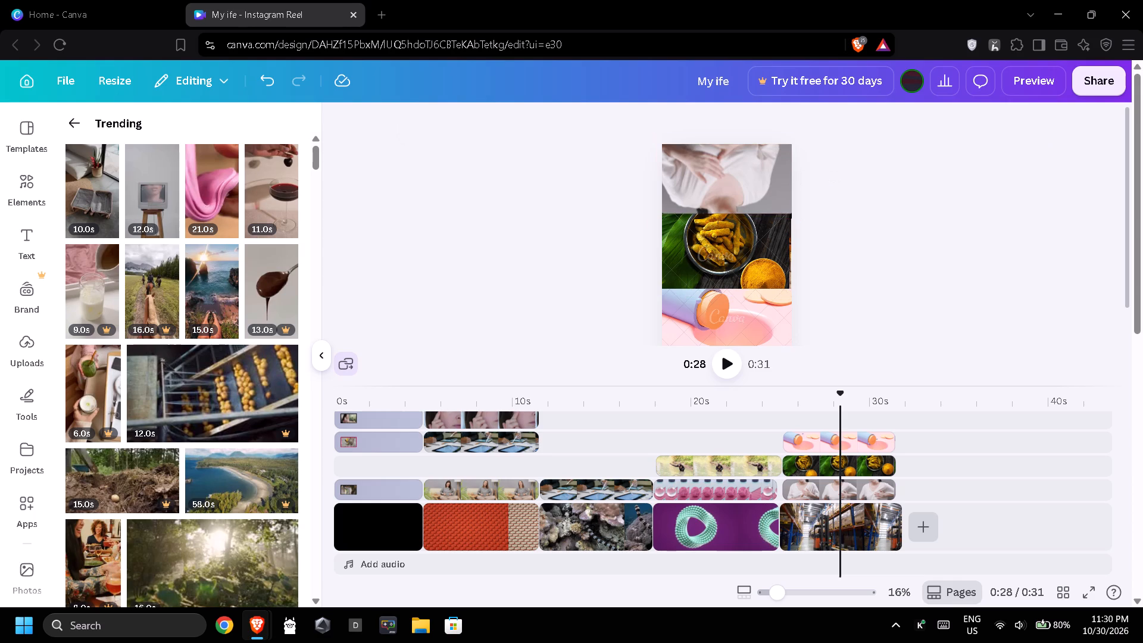
Add the 10-second red car factory video from the trending collection to the end of the main track.
scroll(162, 251, down, 5)
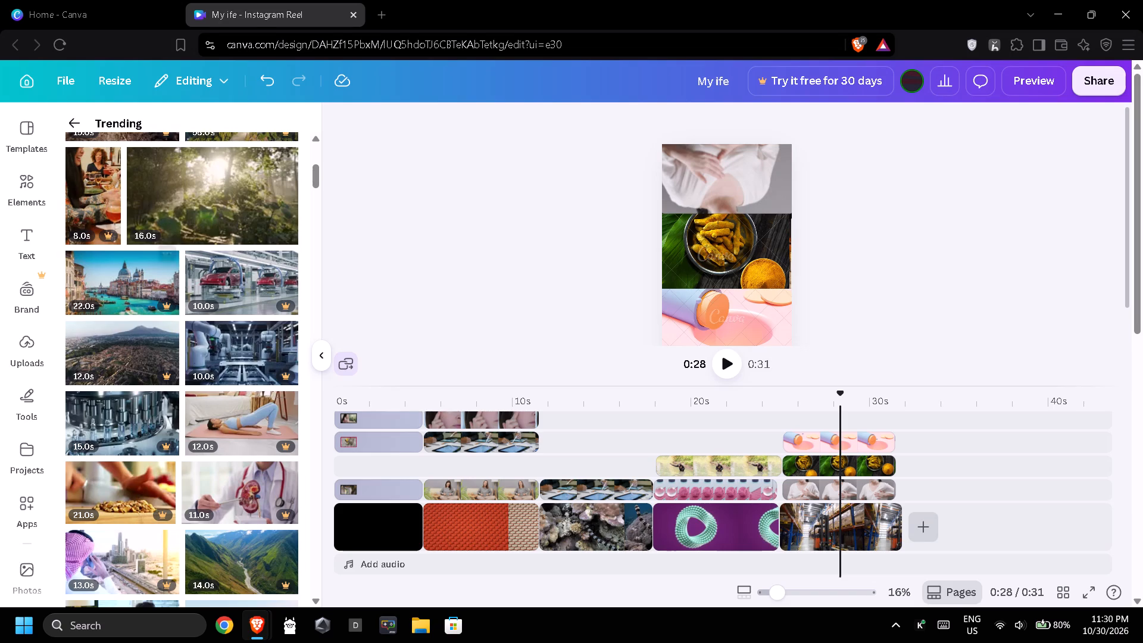
drag(245, 273, 929, 515)
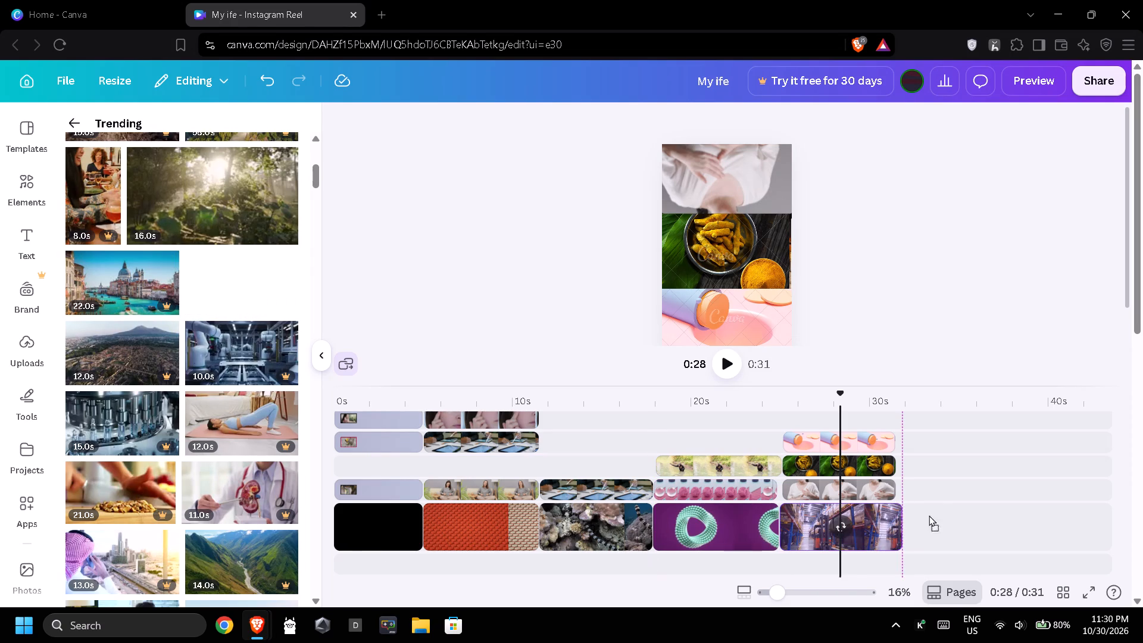
drag(929, 515, 958, 514)
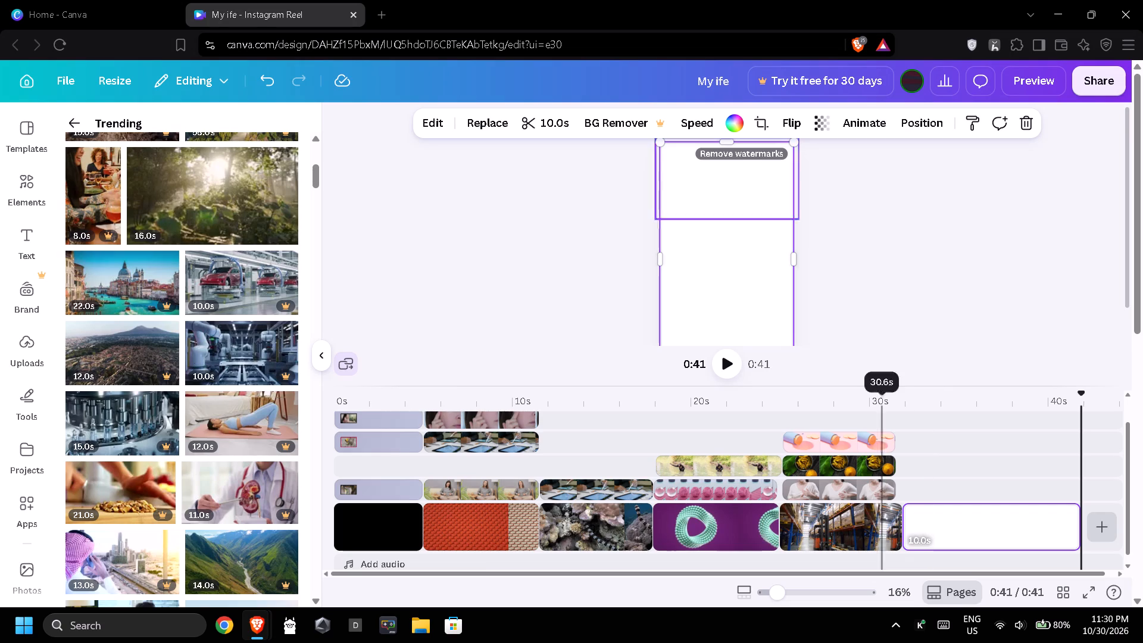
Delete the orange brick and coral reef sections from the timeline together with the overlay clips above them.
drag(575, 553, 477, 413)
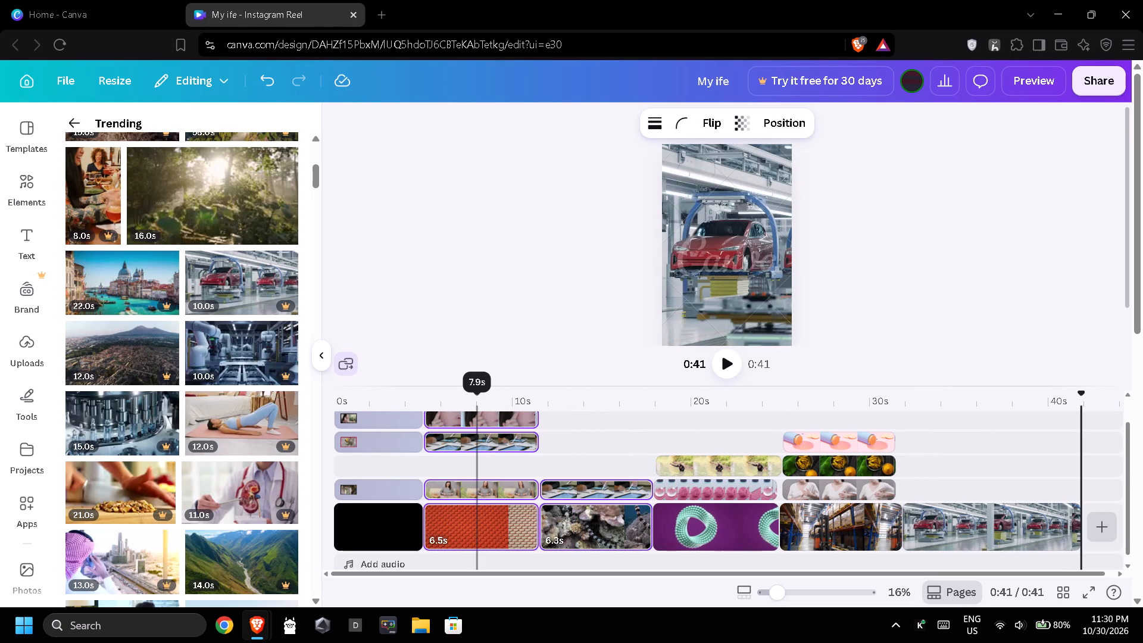
key(BackSpace)
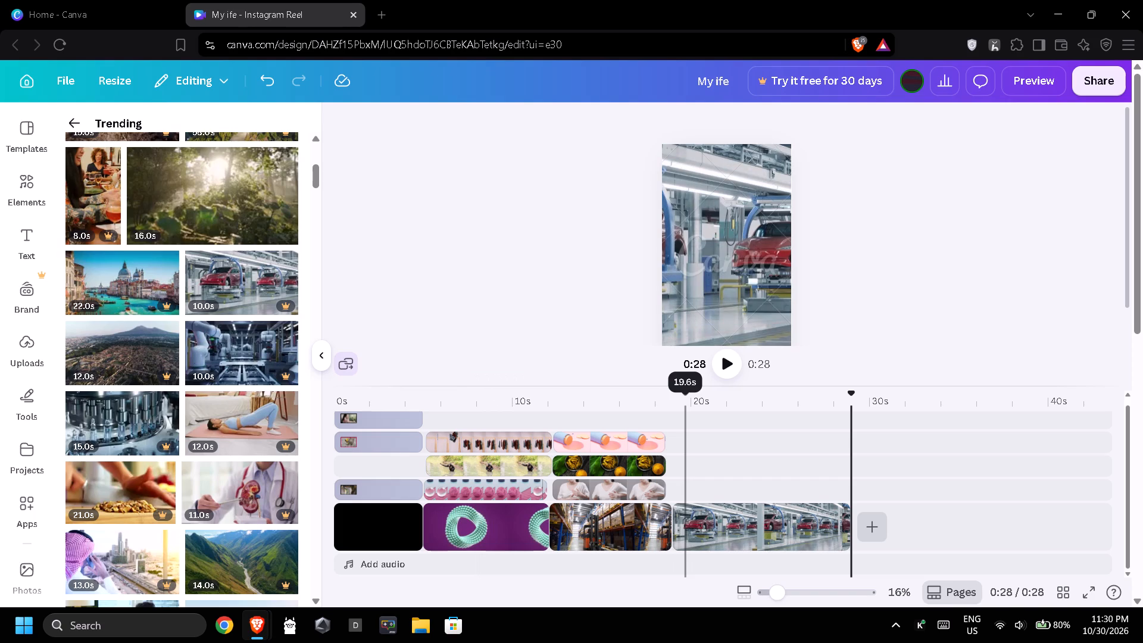
Move the clothes rack clip over the start of the red car factory section and extend it to 9.1 s.
click(805, 527)
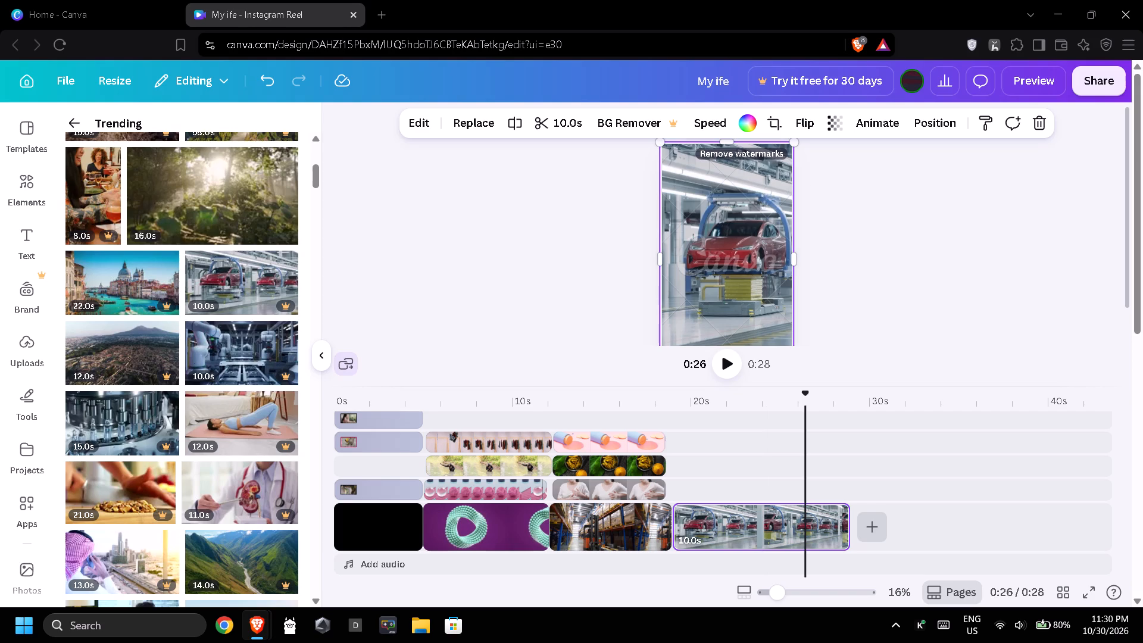
click(733, 240)
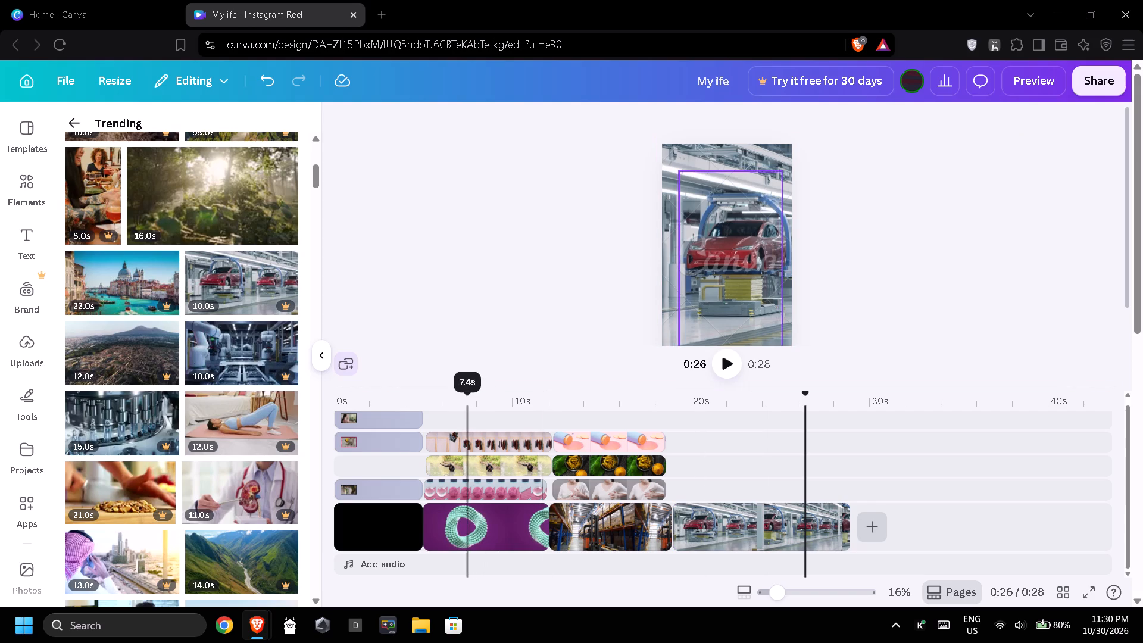
drag(467, 438, 714, 485)
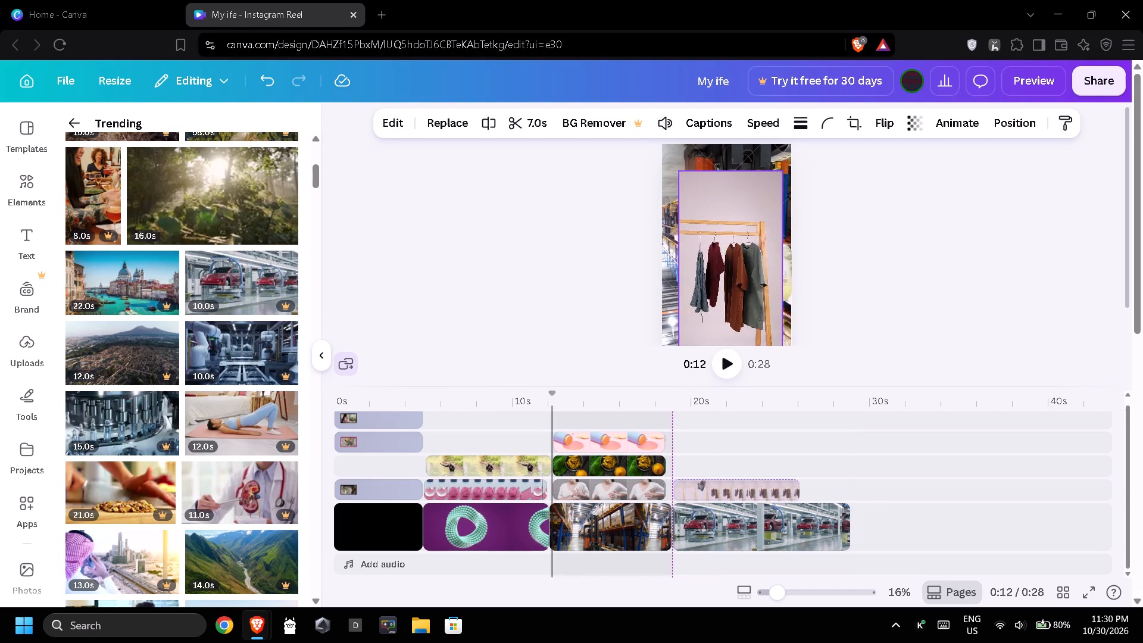
drag(797, 490, 844, 490)
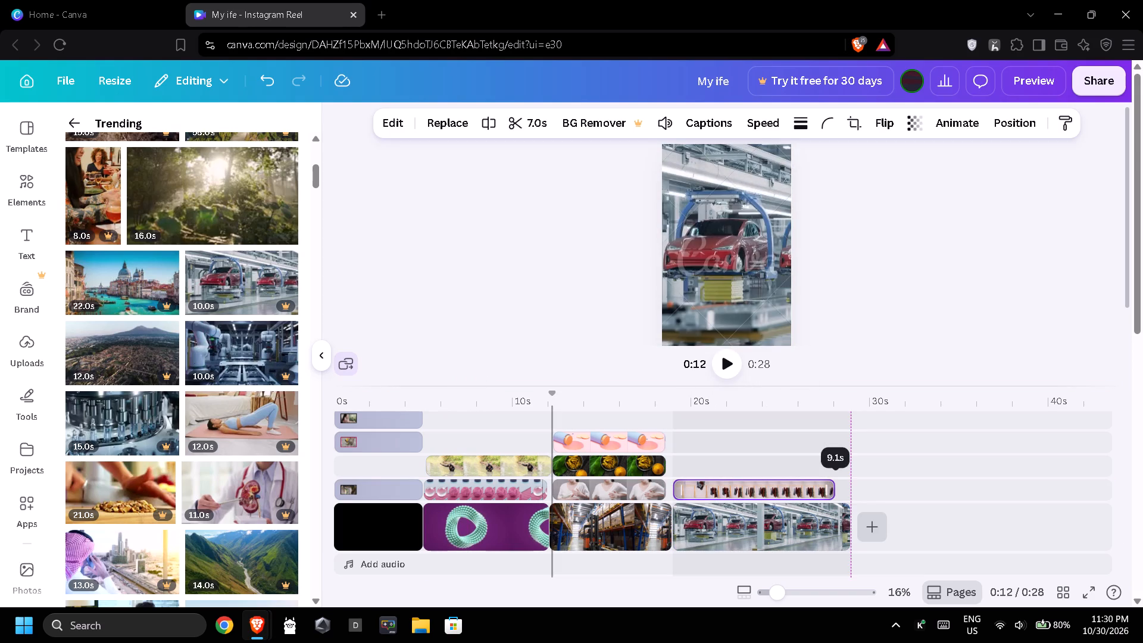
drag(844, 490, 845, 490)
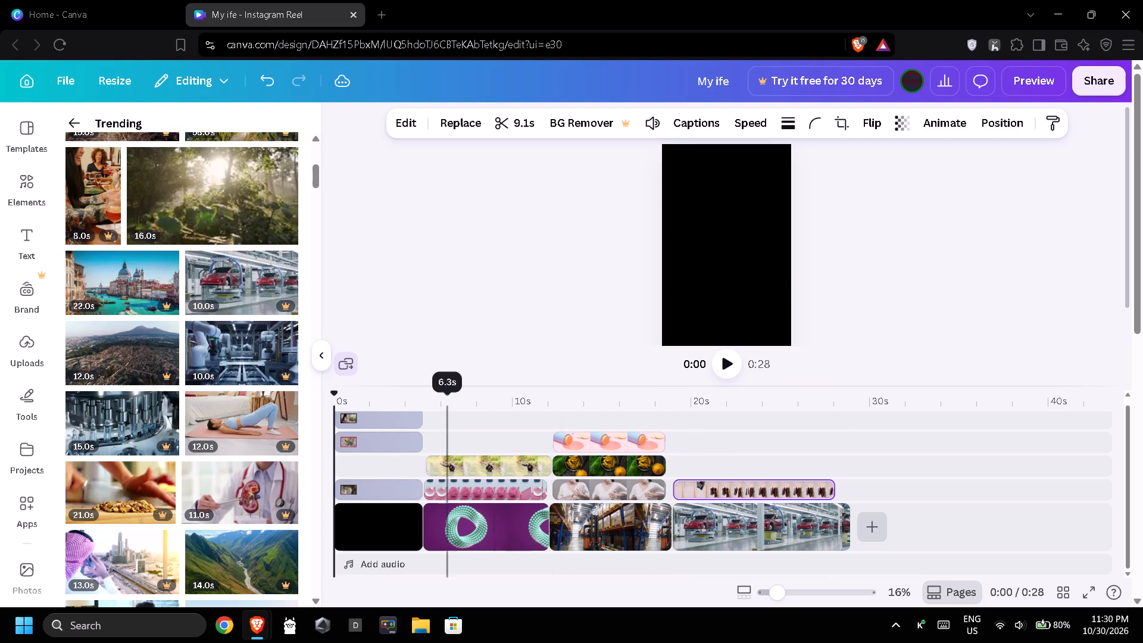
Move the monkey clip from the black opening section to the start of the car factory section, above the clothes rack clip.
drag(389, 439, 754, 466)
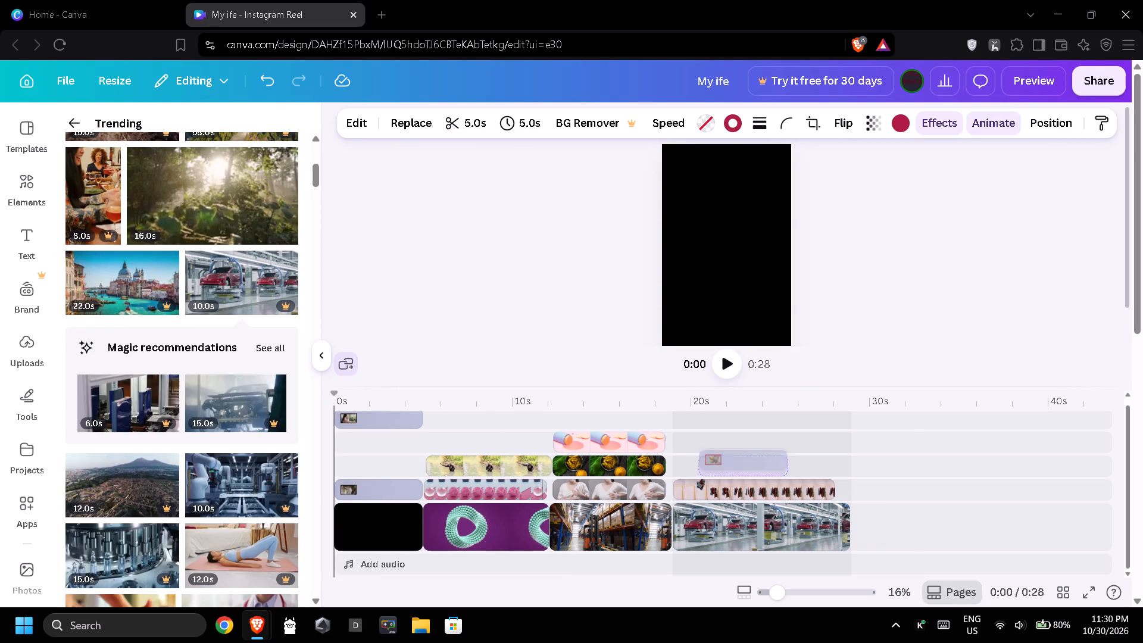
drag(754, 466, 730, 463)
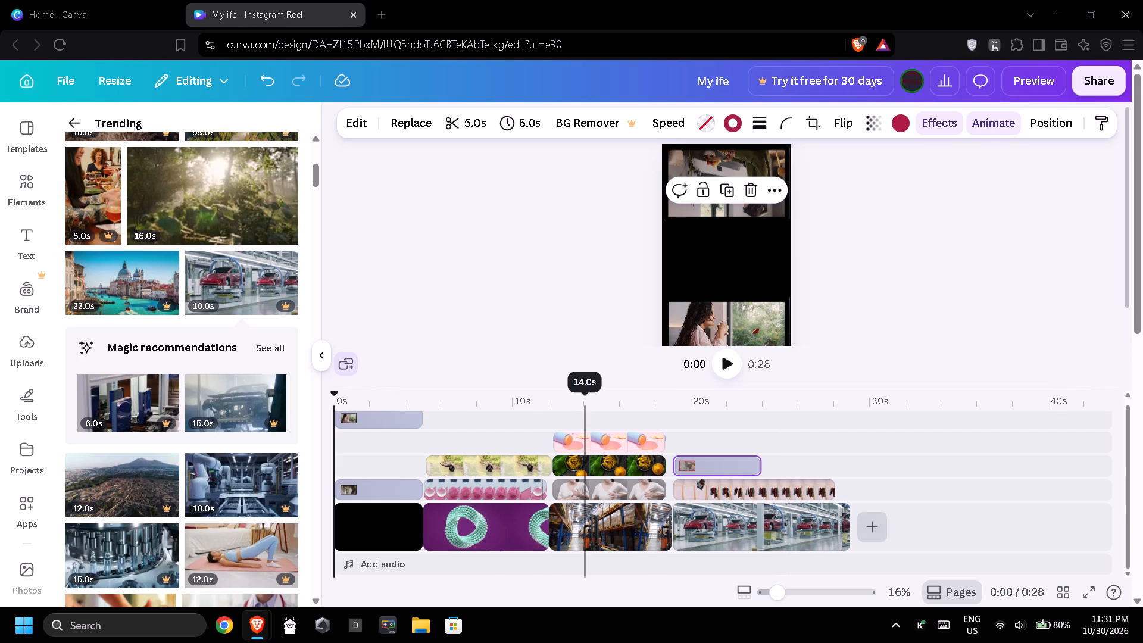
Move the woman-by-the-window clip from the opening section onto the track above the monkey clip, aligned to its start, and try to extend it.
drag(361, 423, 653, 446)
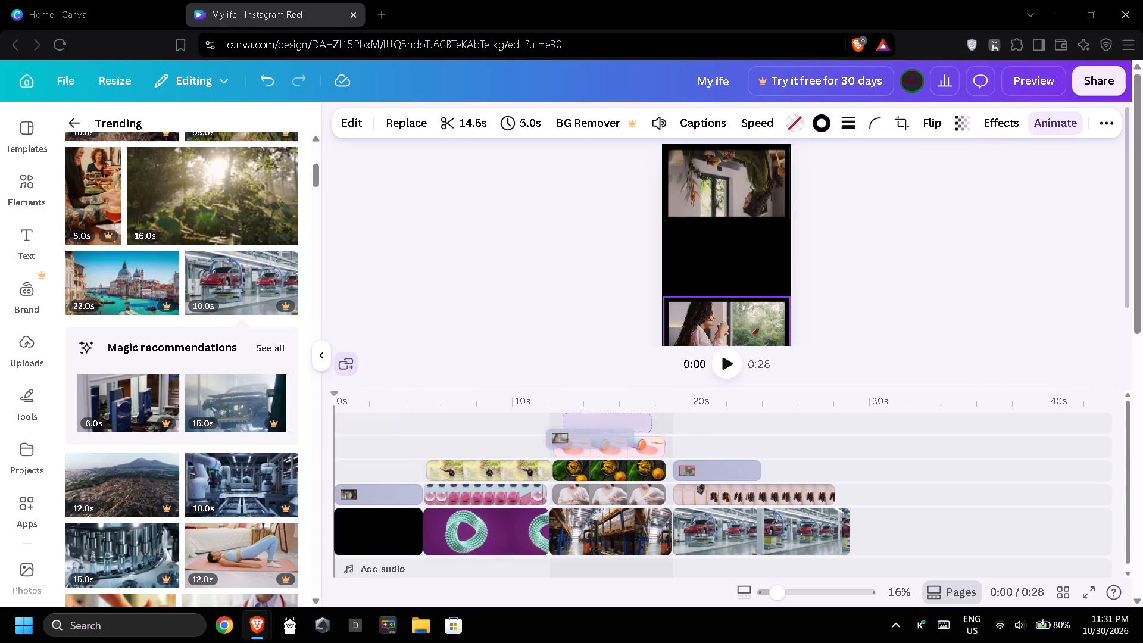
drag(653, 446, 699, 455)
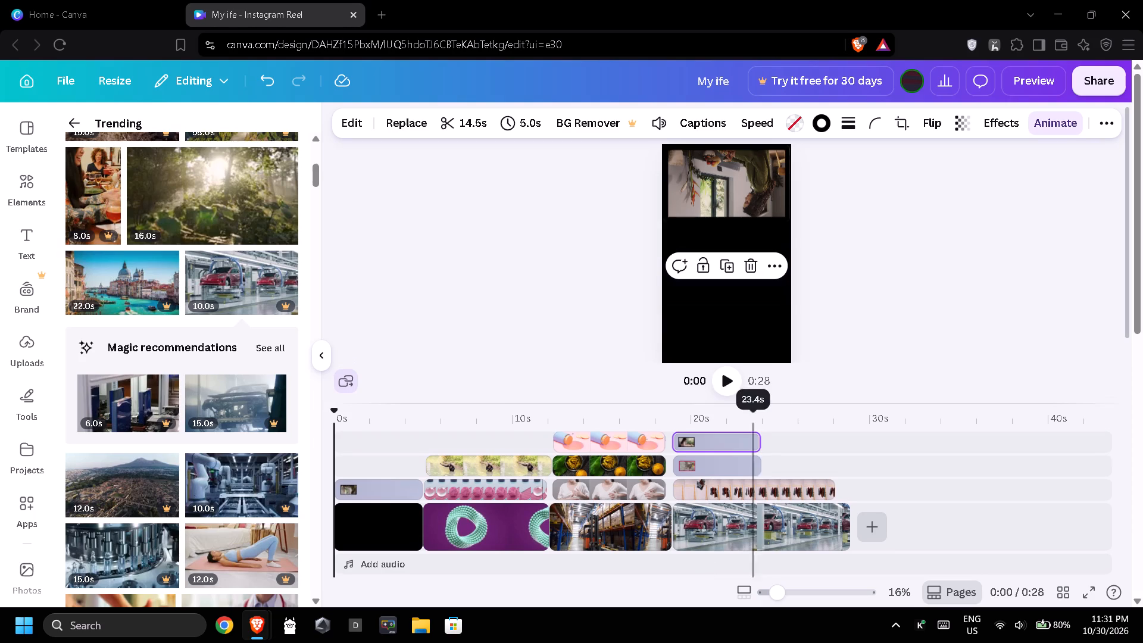
drag(758, 441, 832, 448)
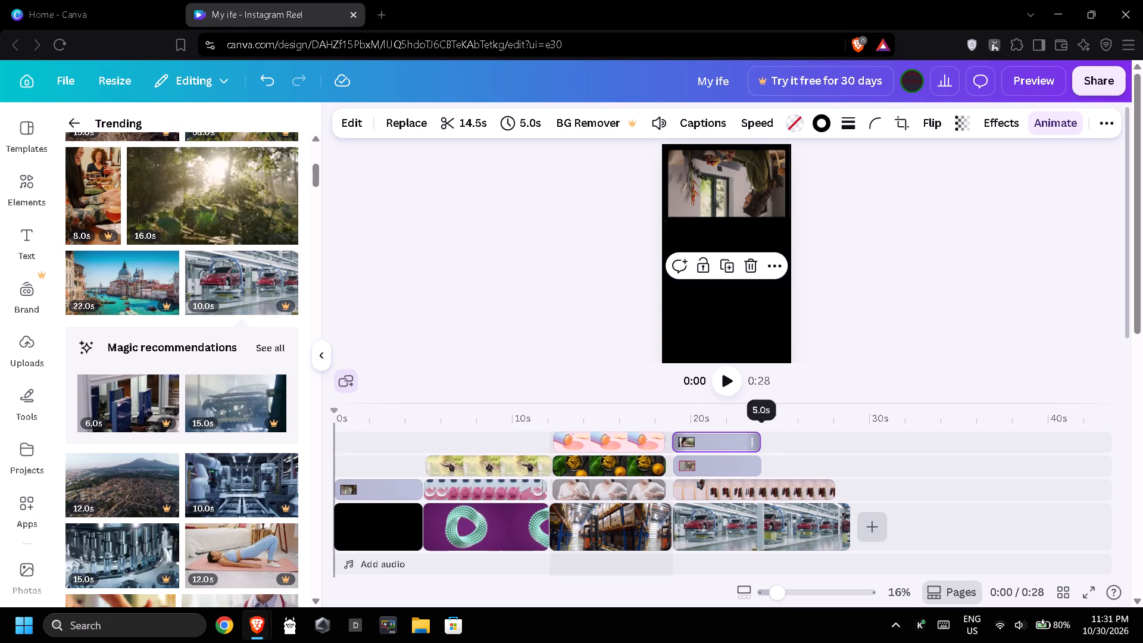
drag(832, 448, 833, 448)
Extend the monkey clip over the car factory section to 5.9 s.
drag(751, 472, 829, 470)
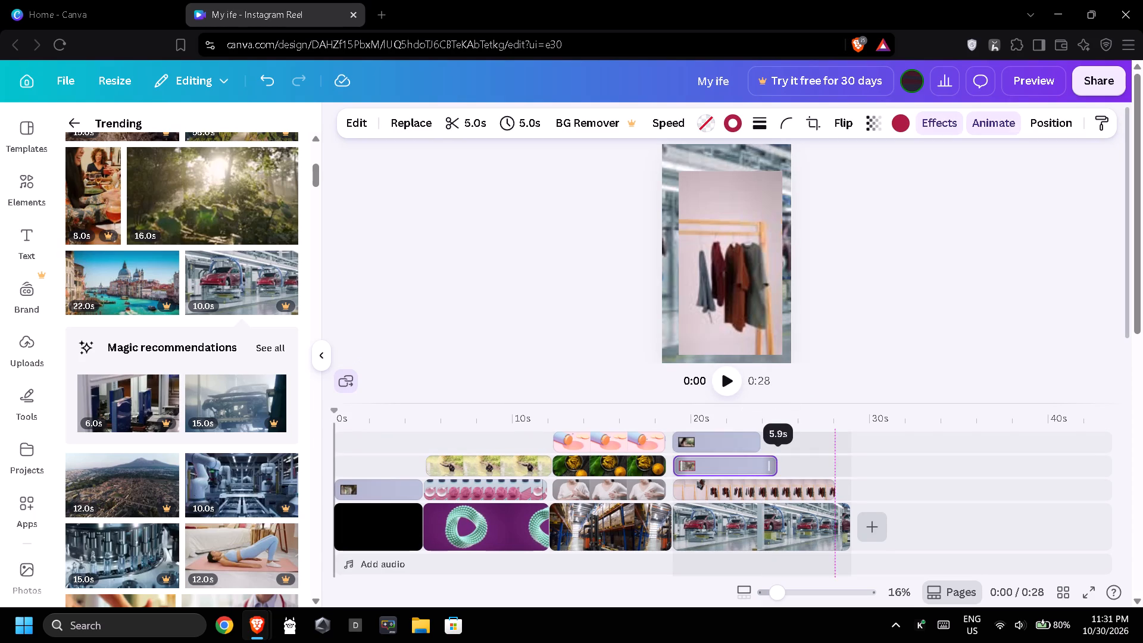
drag(829, 470, 835, 470)
click(811, 473)
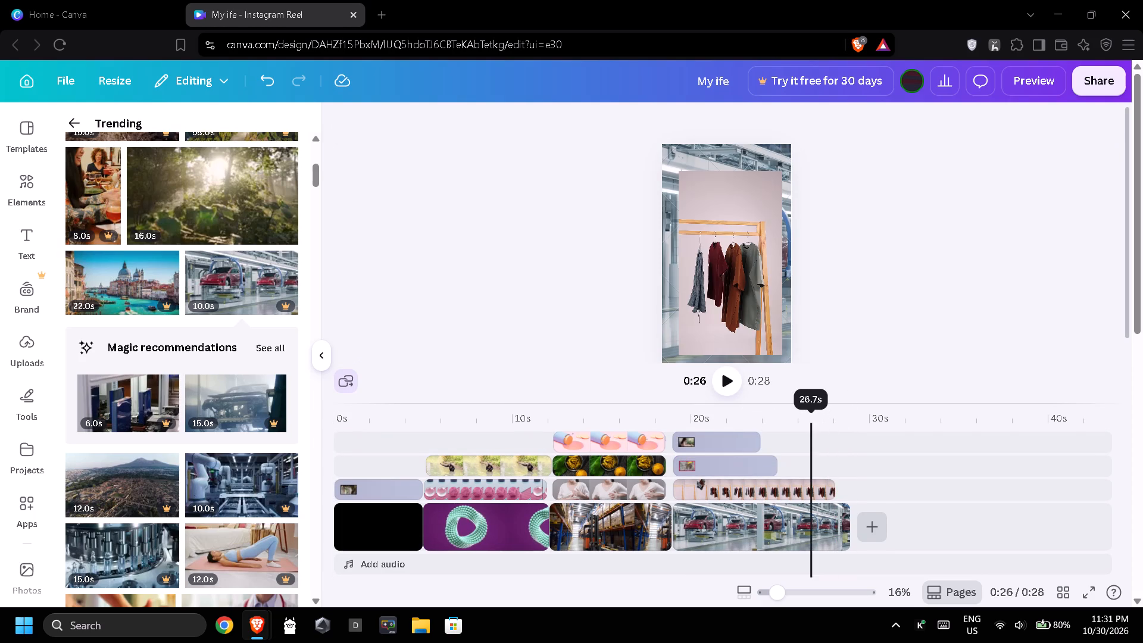
click(777, 475)
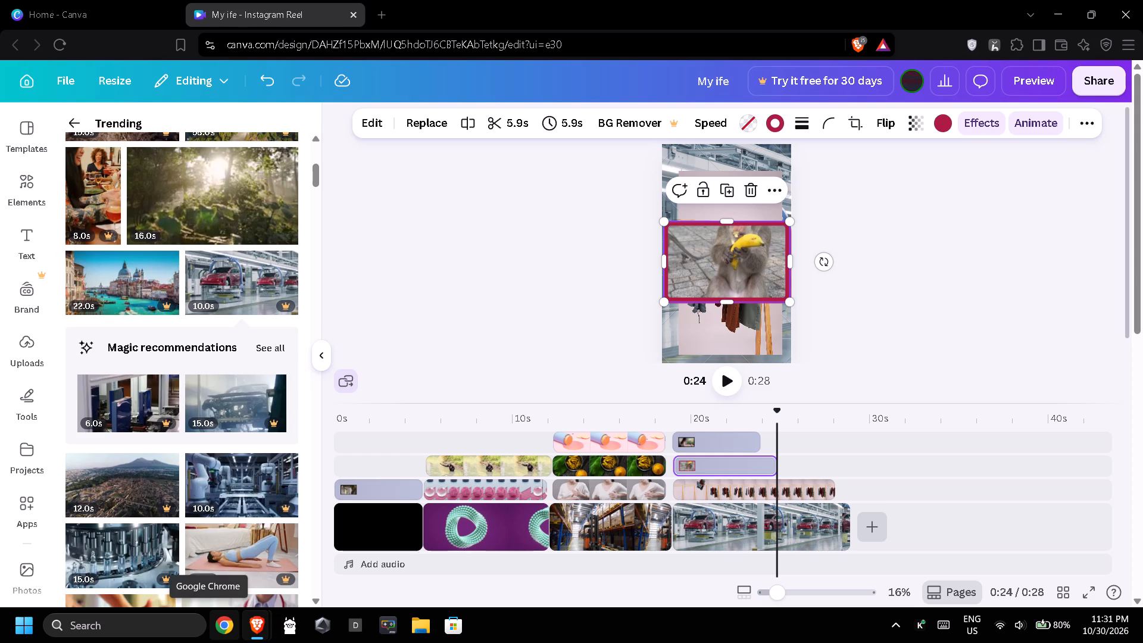
Move the upside-down plant clip from the black opening section onto the top overlay track, directly after the woman-by-the-window clip.
scroll(528, 510, down, 3)
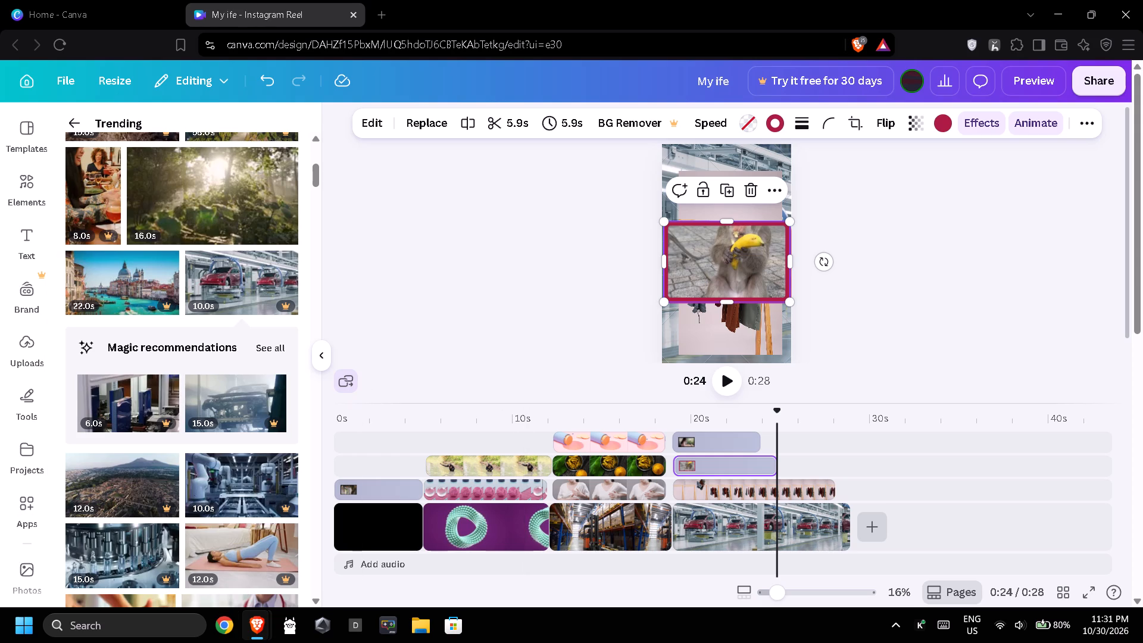
scroll(529, 510, up, 2)
drag(367, 498, 785, 456)
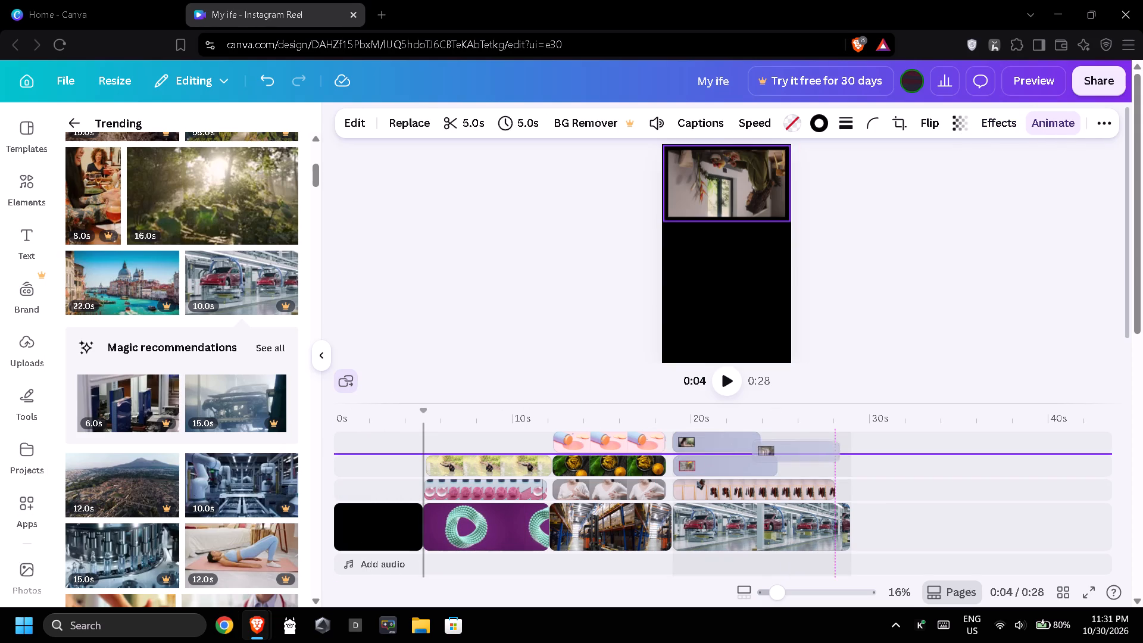
drag(785, 456, 789, 451)
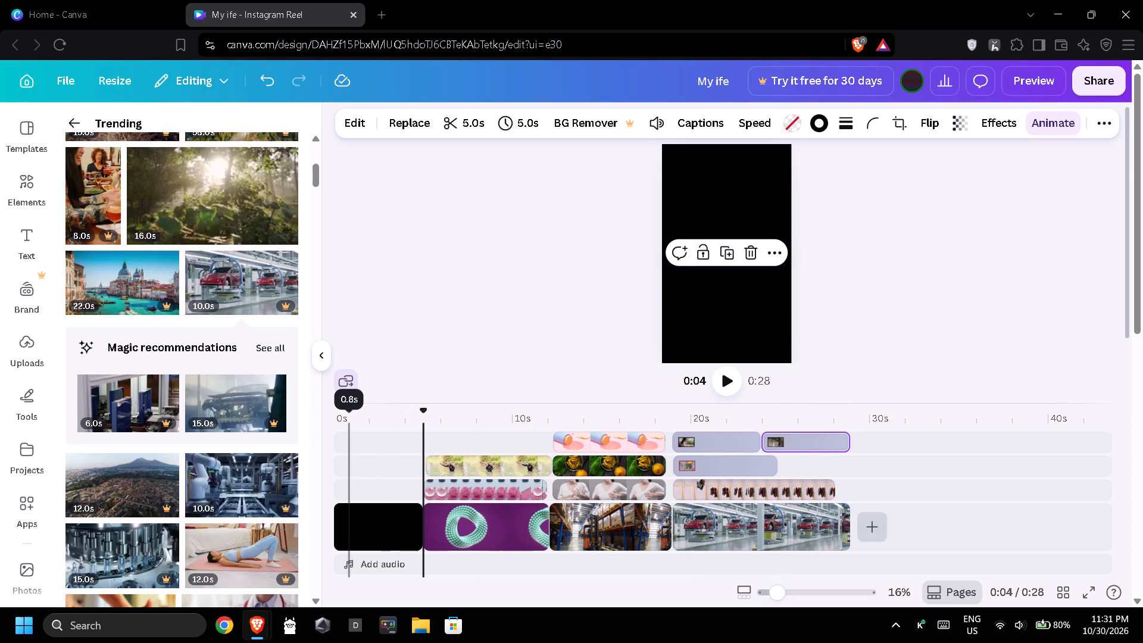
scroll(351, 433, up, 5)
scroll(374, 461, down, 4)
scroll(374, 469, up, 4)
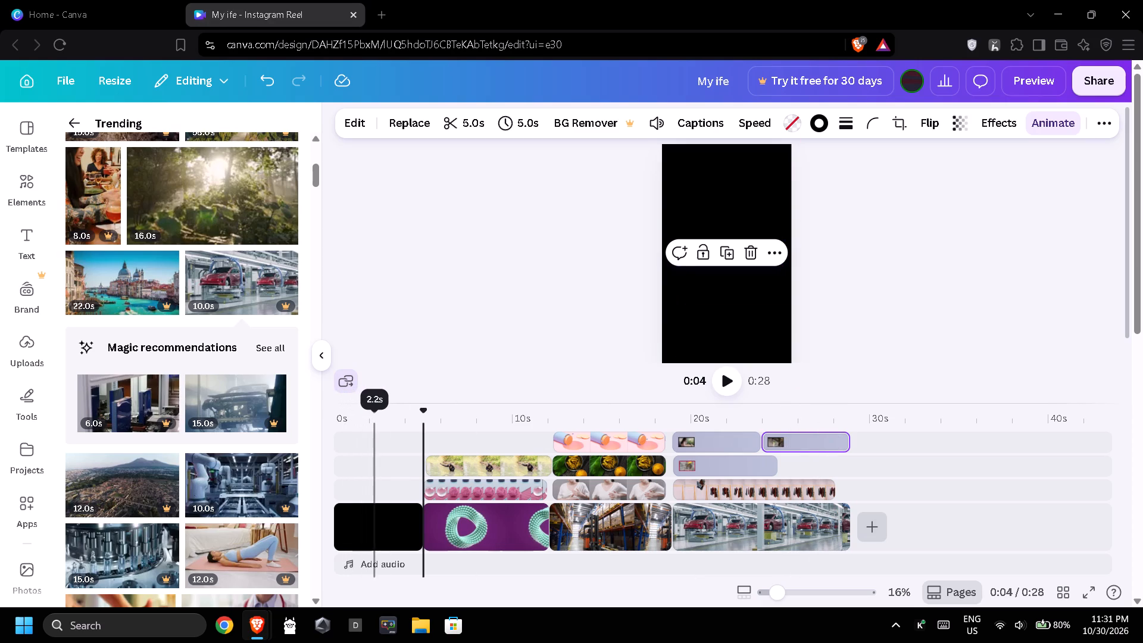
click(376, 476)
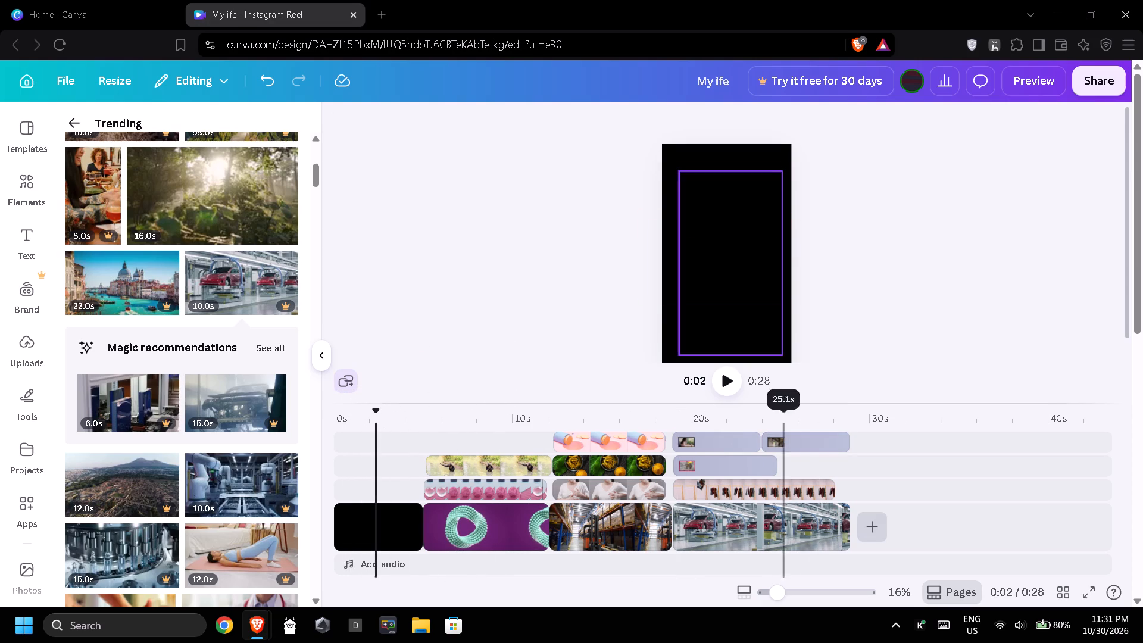
Duplicate the upside-down plant clip at the end of the car factory section.
click(801, 439)
click(842, 444)
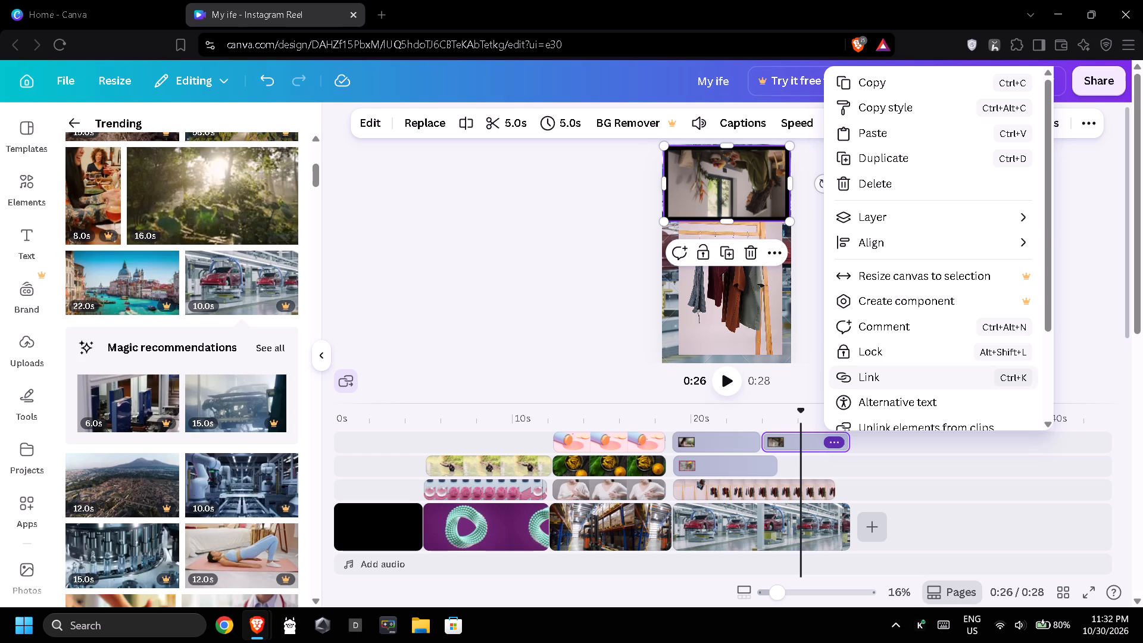
scroll(897, 377, down, 3)
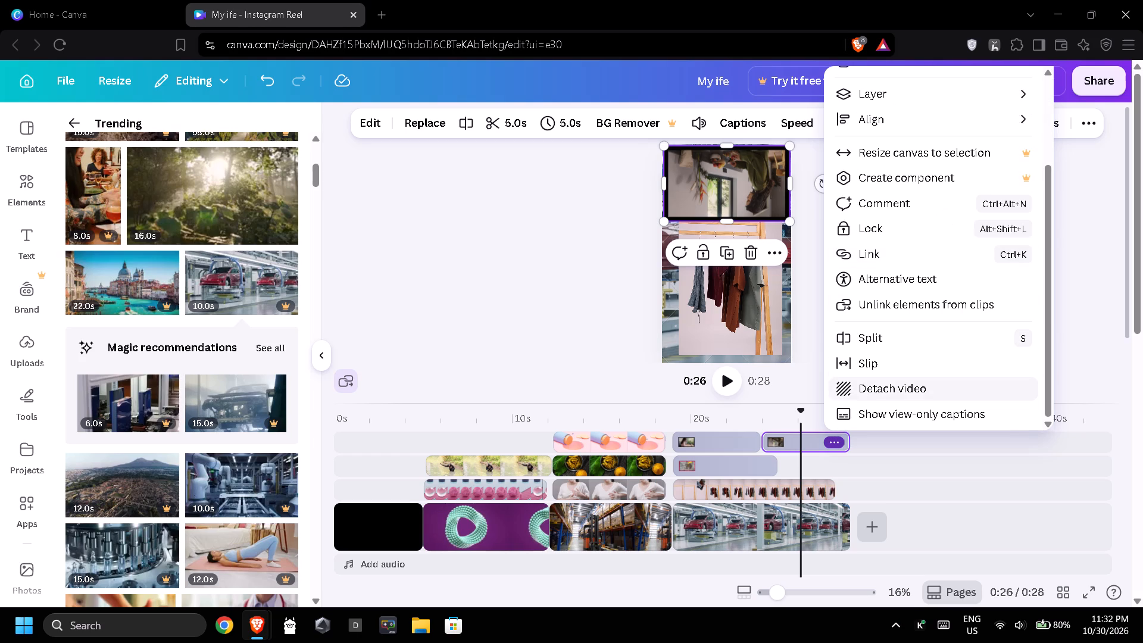
scroll(926, 389, up, 2)
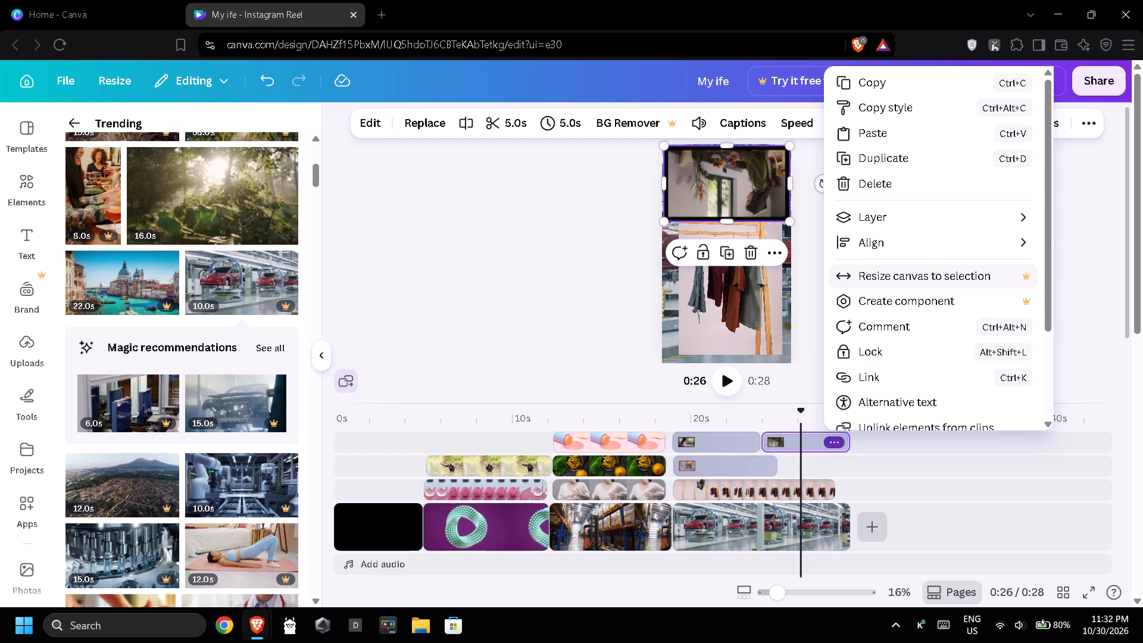
click(920, 158)
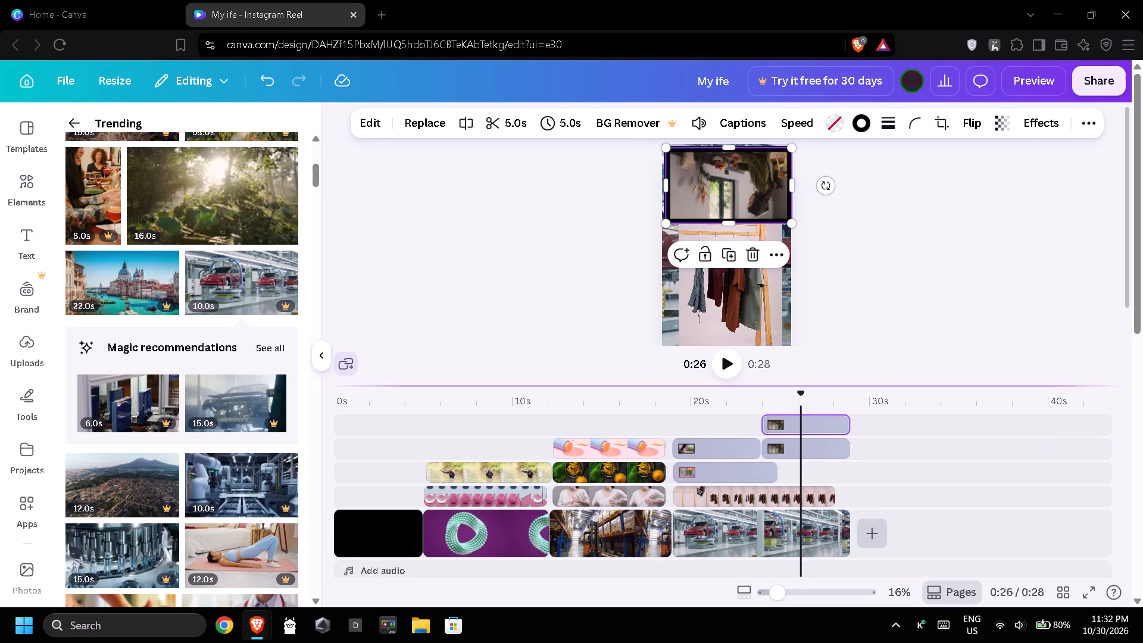
Place the plant clip copy directly after the monkey clip and shorten it to 4.0 s.
drag(806, 430, 829, 478)
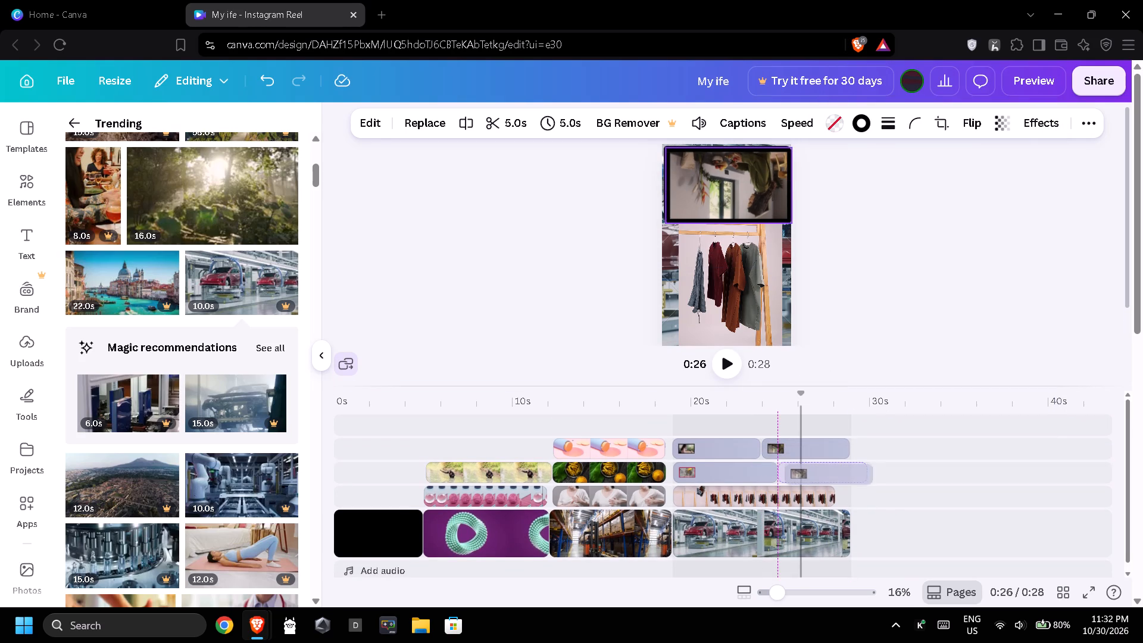
drag(863, 465, 845, 465)
click(897, 467)
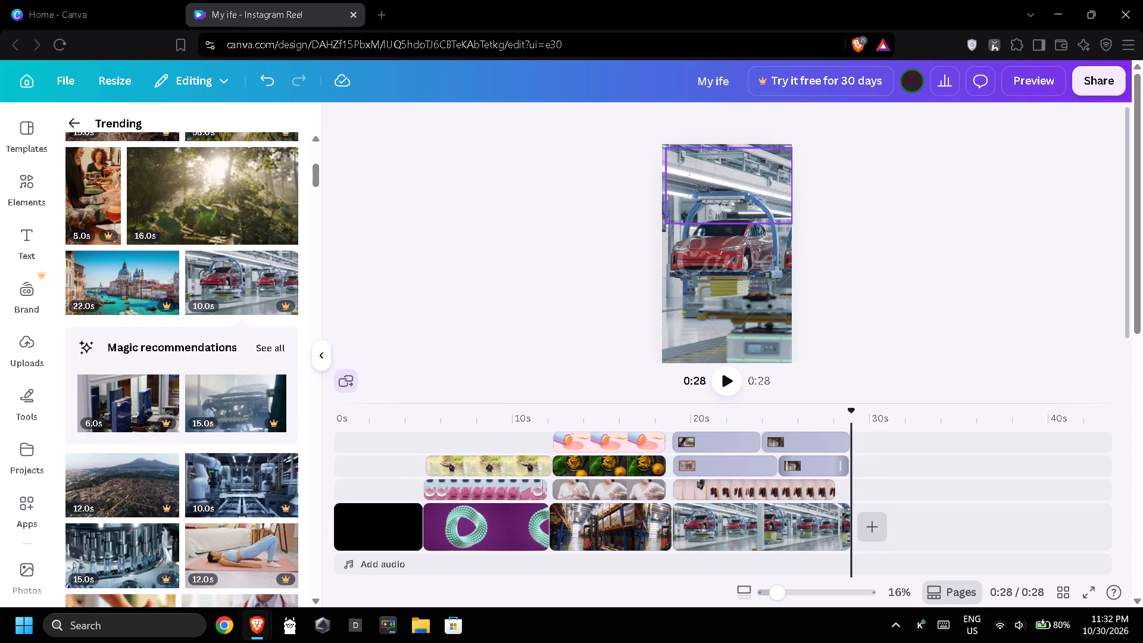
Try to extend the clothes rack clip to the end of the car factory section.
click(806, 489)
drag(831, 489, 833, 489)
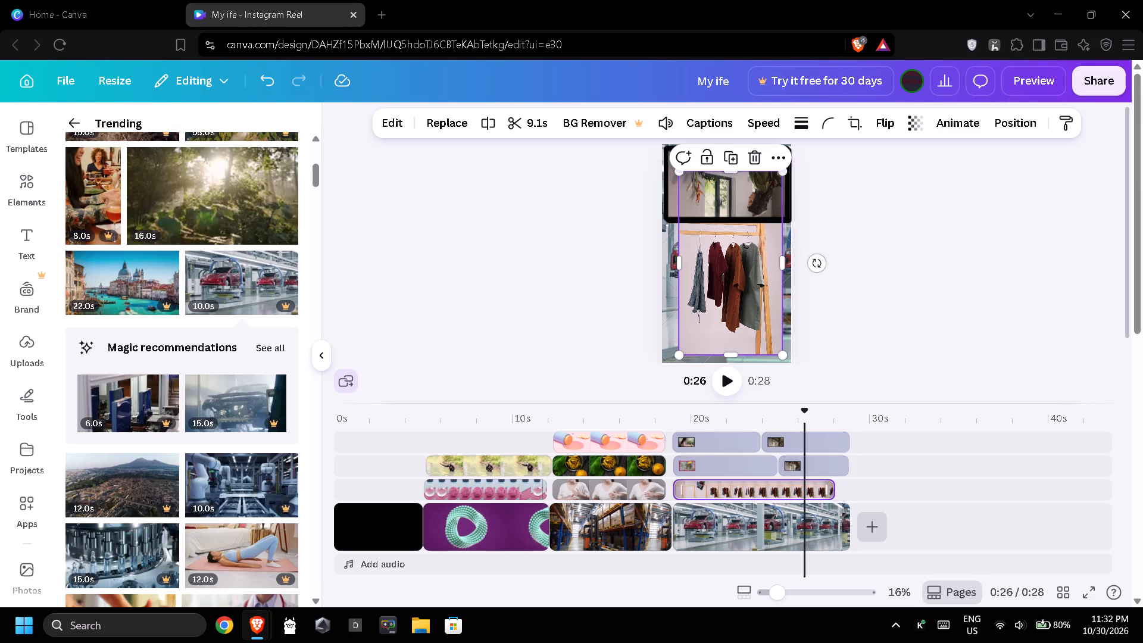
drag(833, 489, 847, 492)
Duplicate the 4.0 s plant clip that follows the monkey clip.
click(838, 466)
click(830, 466)
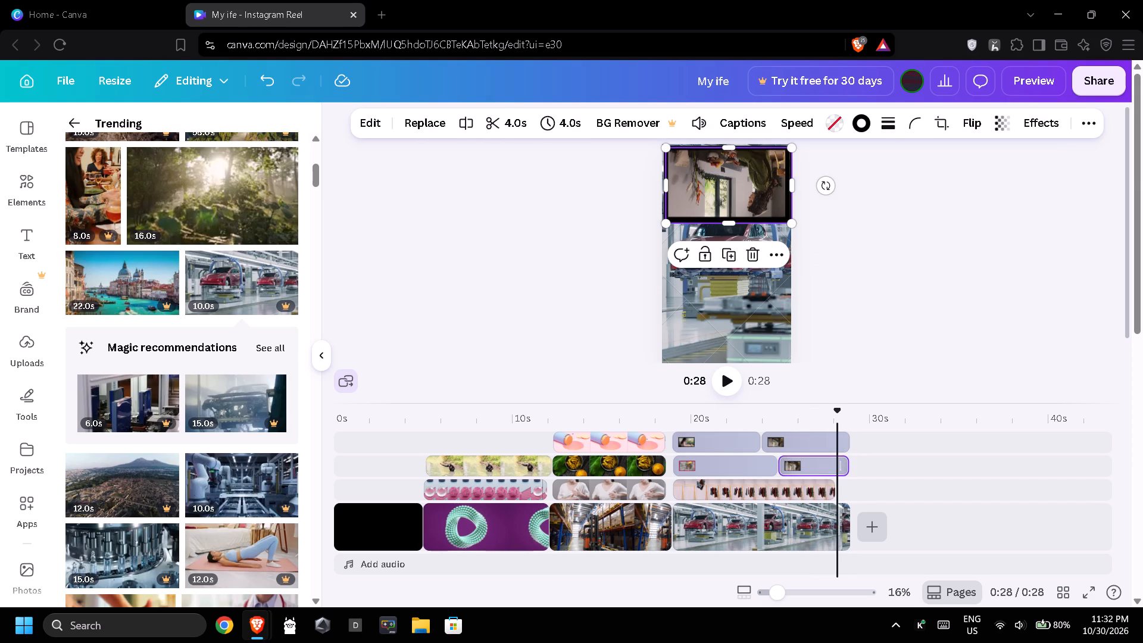
click(821, 461)
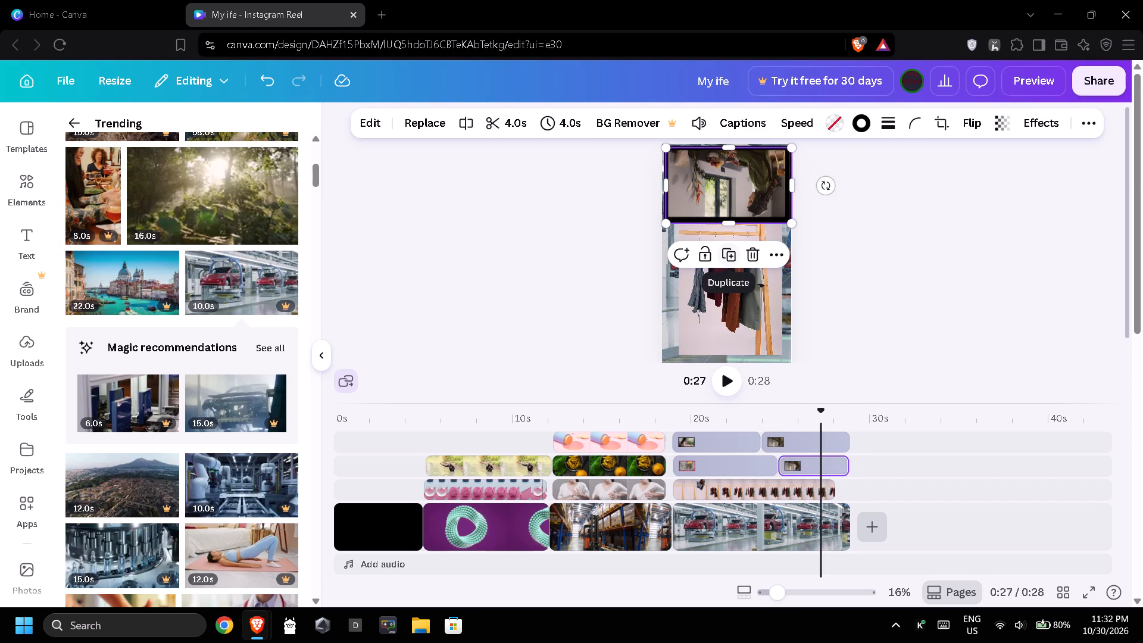
click(732, 252)
Place the new plant clip copy directly after the clothes rack clip and shorten it to 0.8 s, ending with the car factory section.
drag(810, 445, 848, 479)
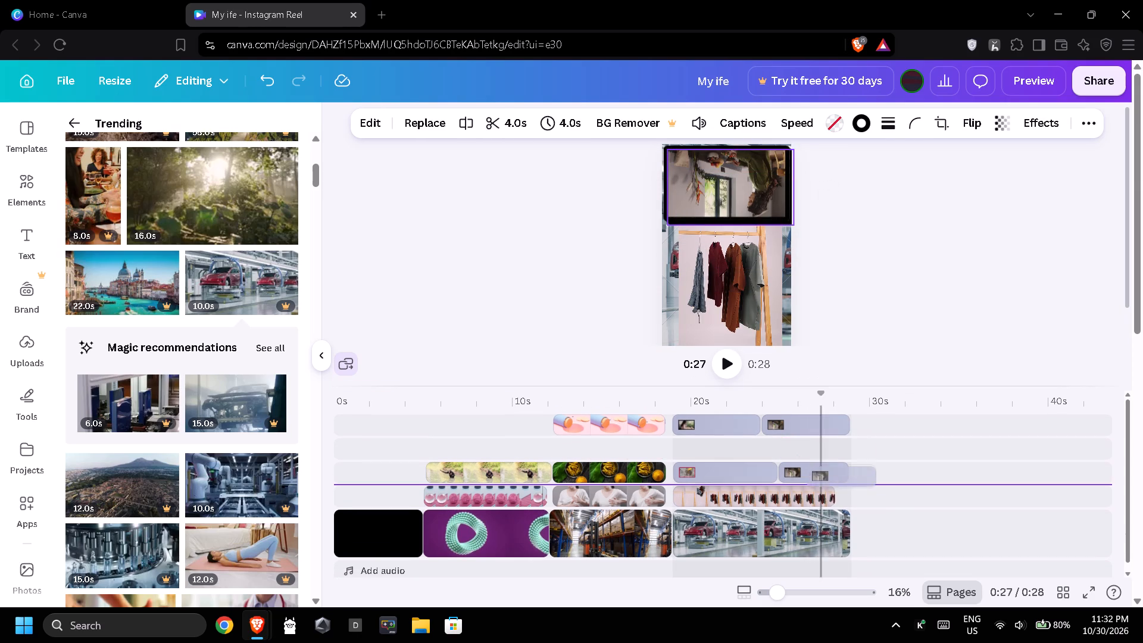
drag(848, 479, 864, 492)
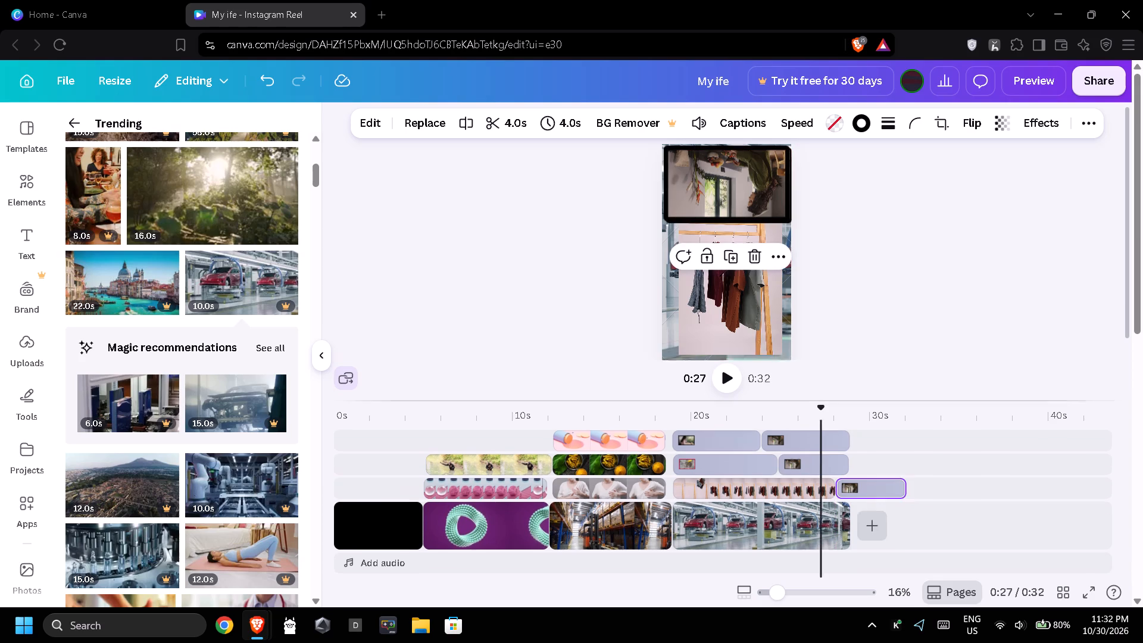
drag(903, 498, 847, 494)
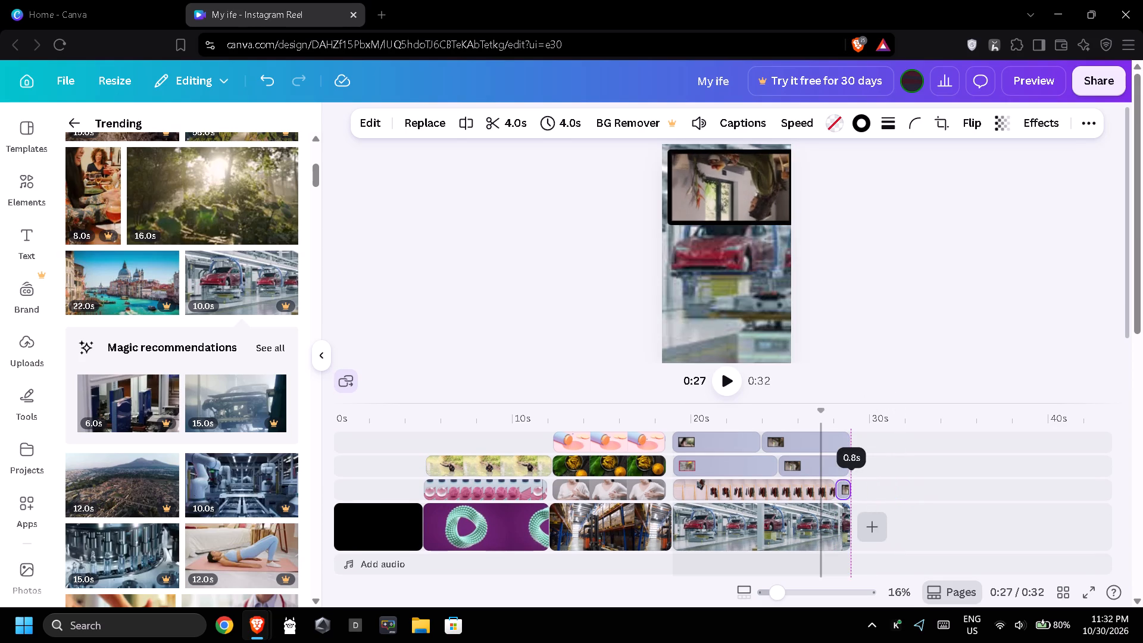
click(895, 494)
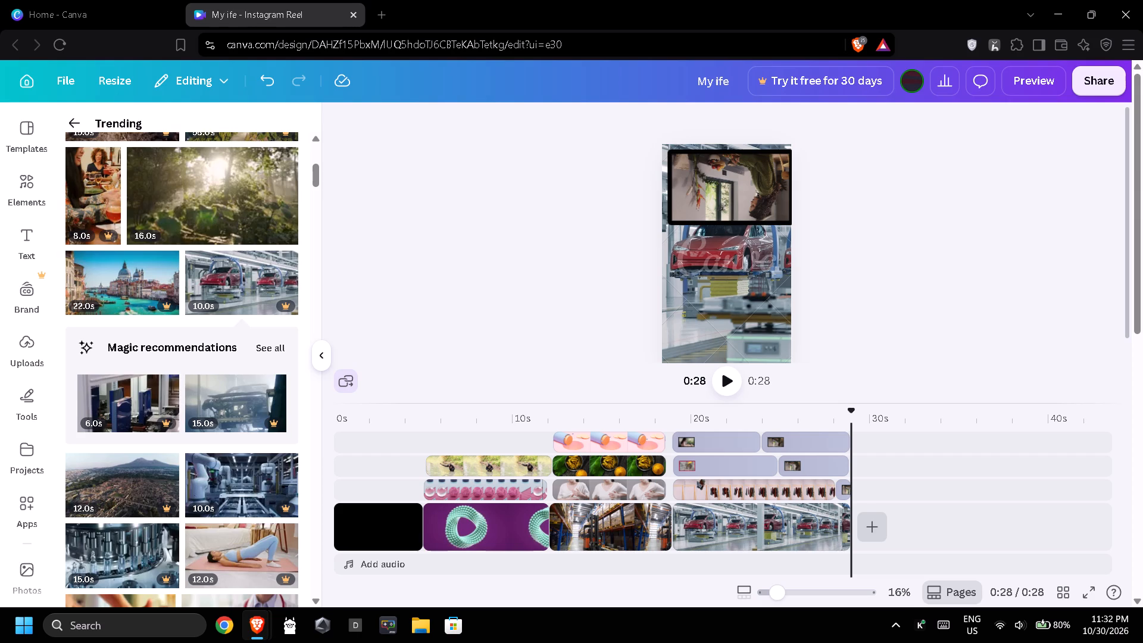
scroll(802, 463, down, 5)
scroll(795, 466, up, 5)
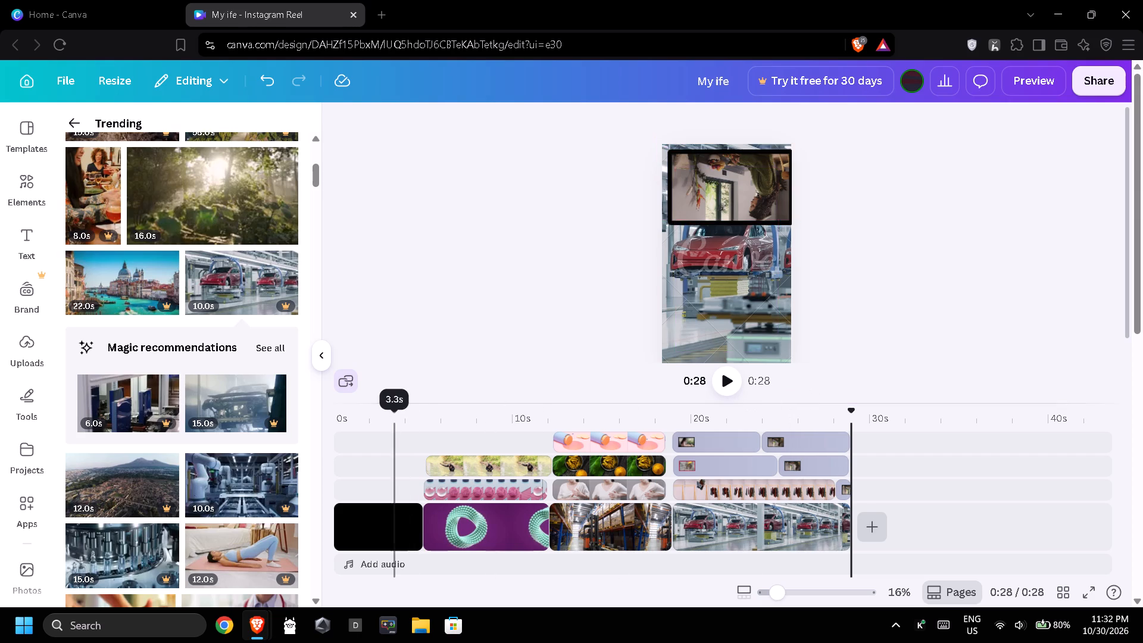
Move the pink cosmetics clip from above the warehouse section over the black opening section and shorten it to 5.0 s.
click(395, 479)
drag(619, 443, 619, 442)
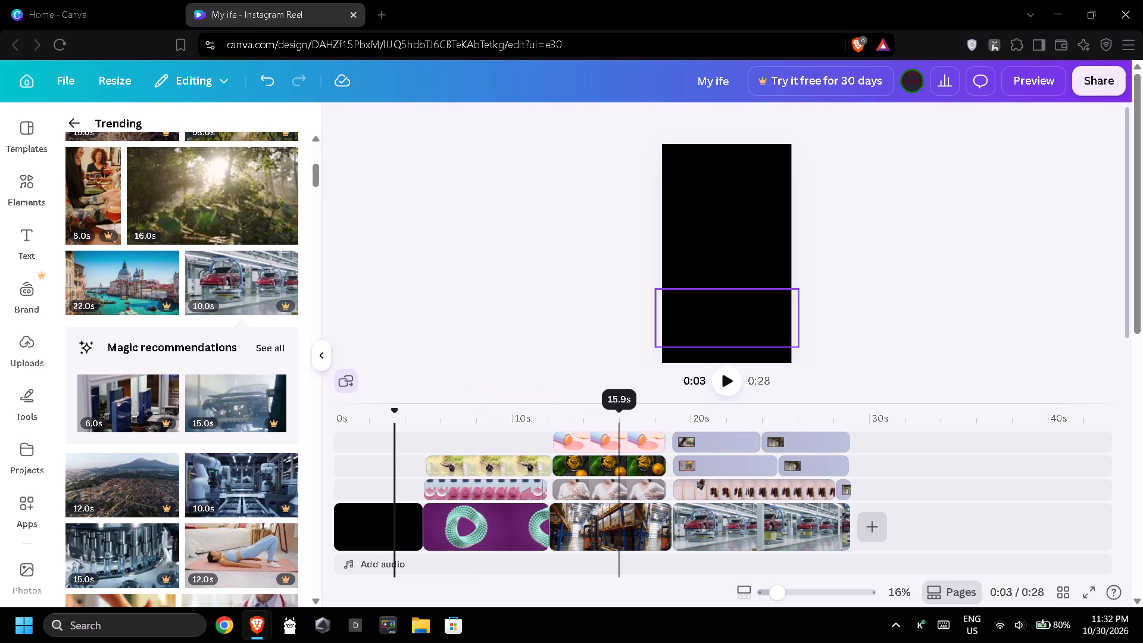
drag(619, 442, 399, 491)
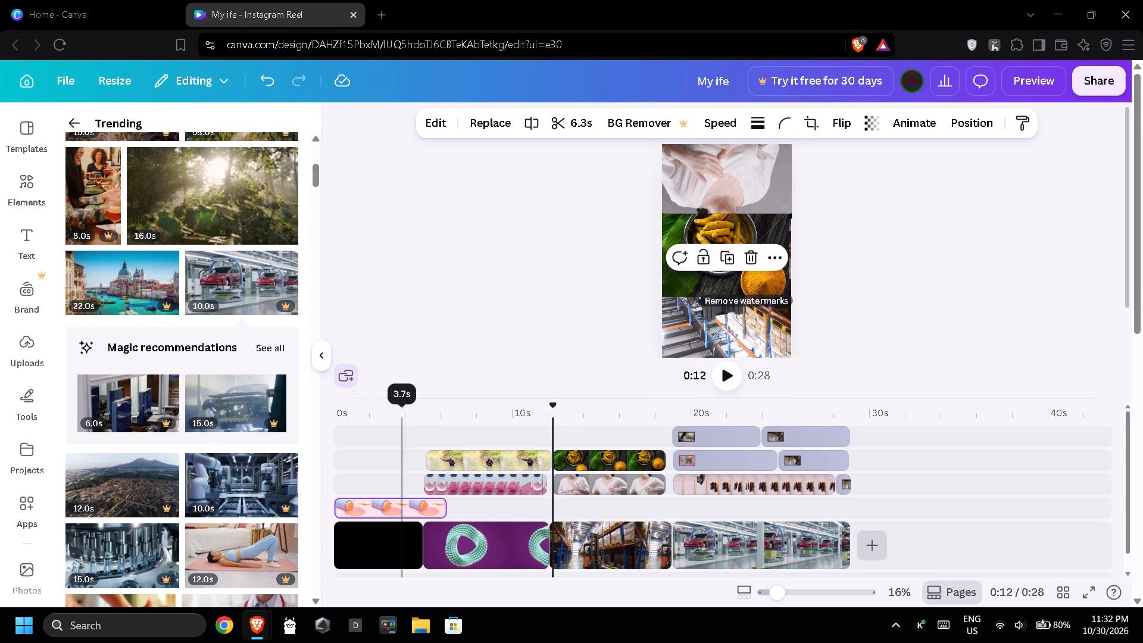
drag(444, 493, 420, 495)
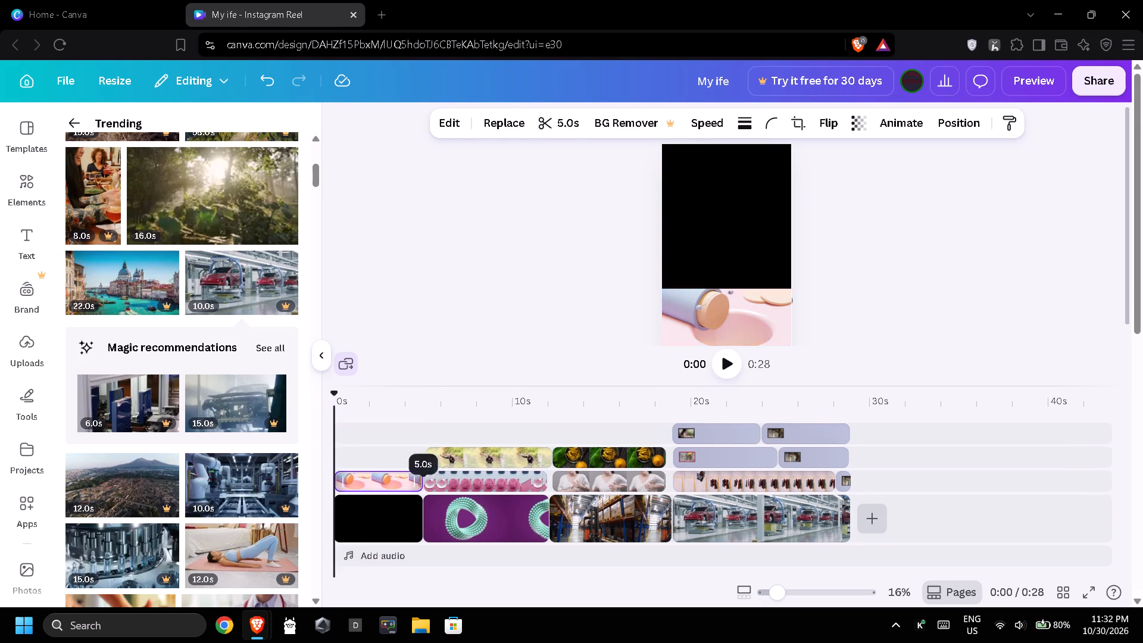
click(401, 467)
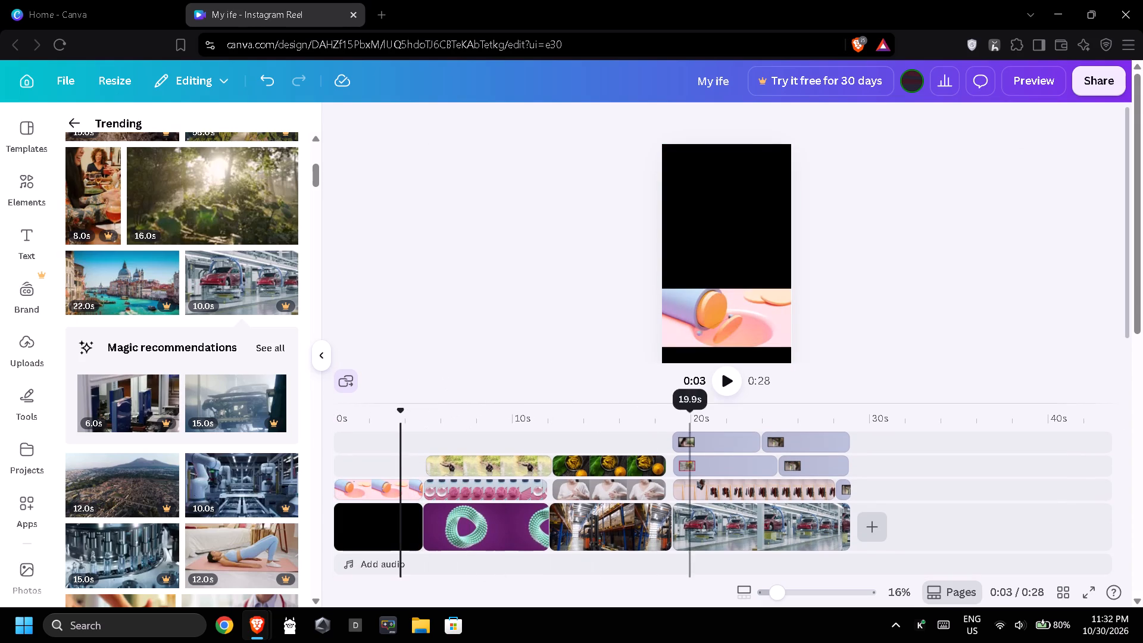
Move the 5.0 s clip of the woman by the window from the car factory section to the timeline start, above the pink clip.
drag(716, 439, 396, 477)
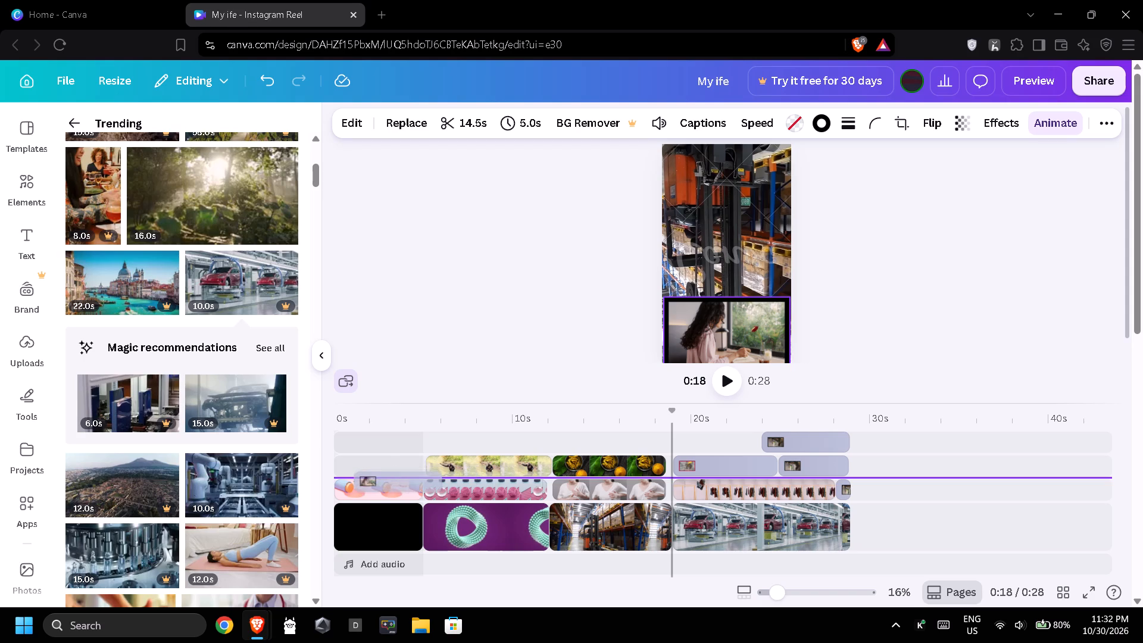
drag(396, 477, 377, 467)
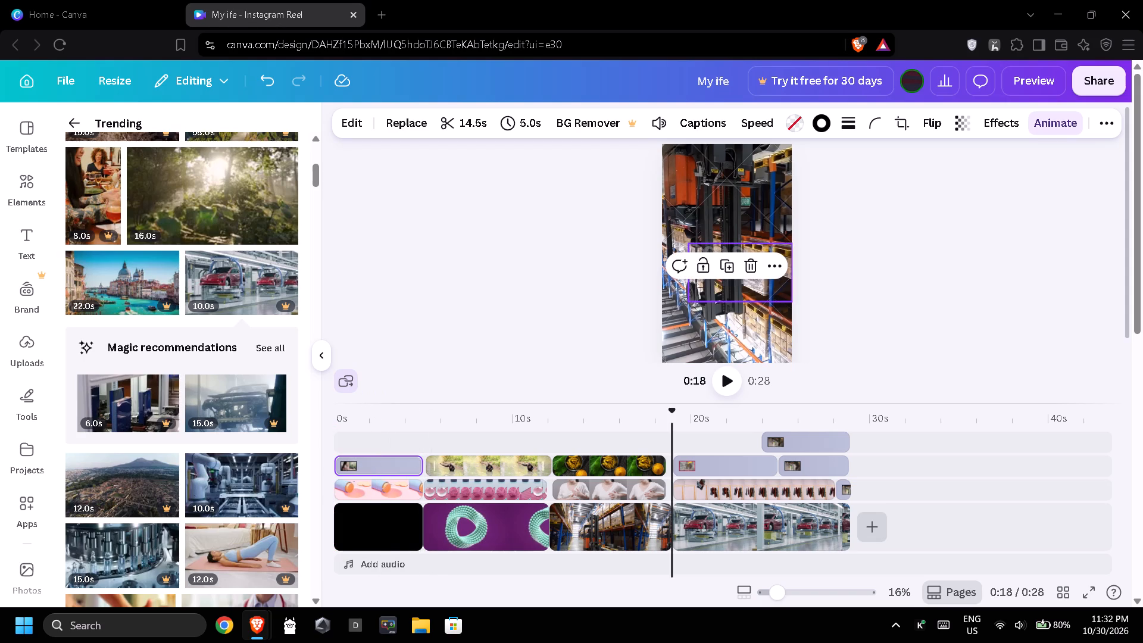
drag(421, 463, 427, 466)
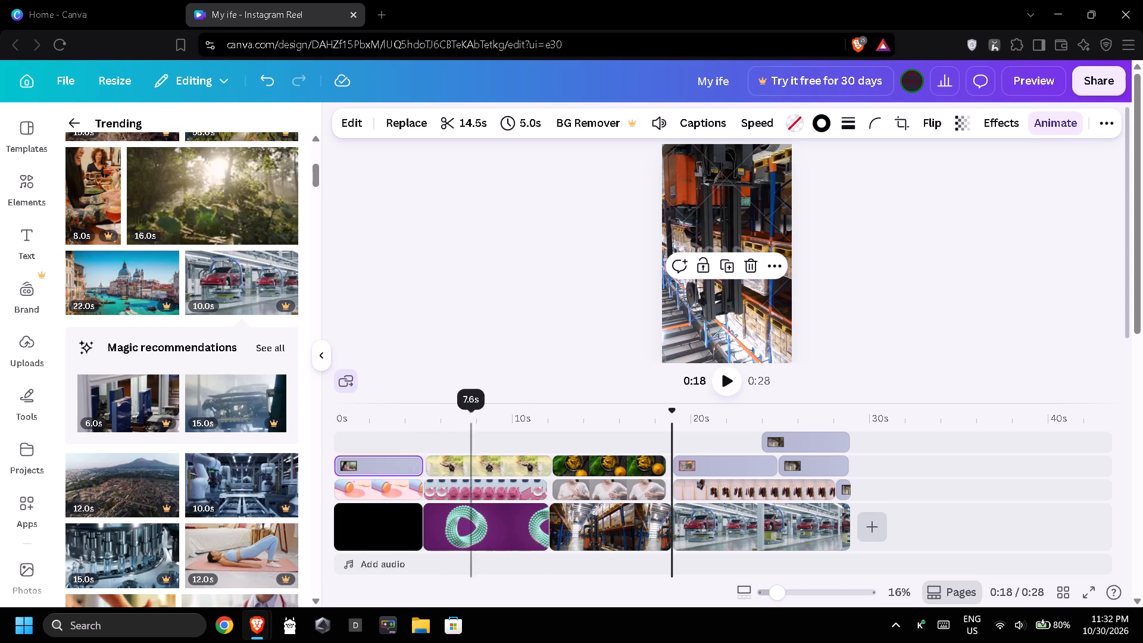
click(558, 440)
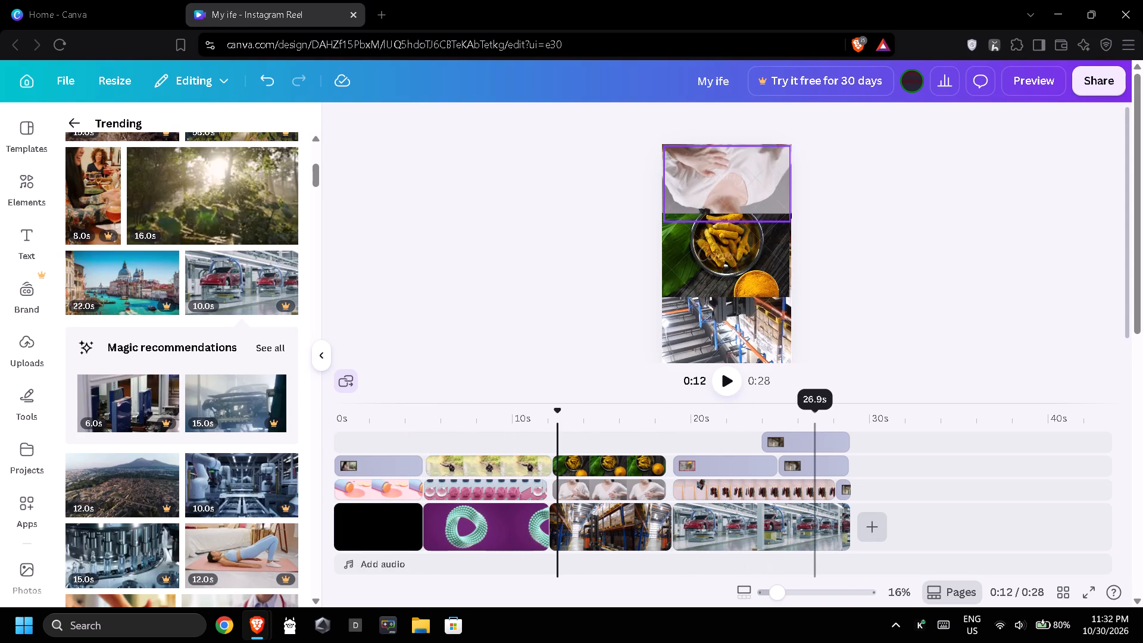
Move the 5.0 s plant clip from the topmost overlay row past the car factory section into a new section at the end.
drag(813, 444, 877, 497)
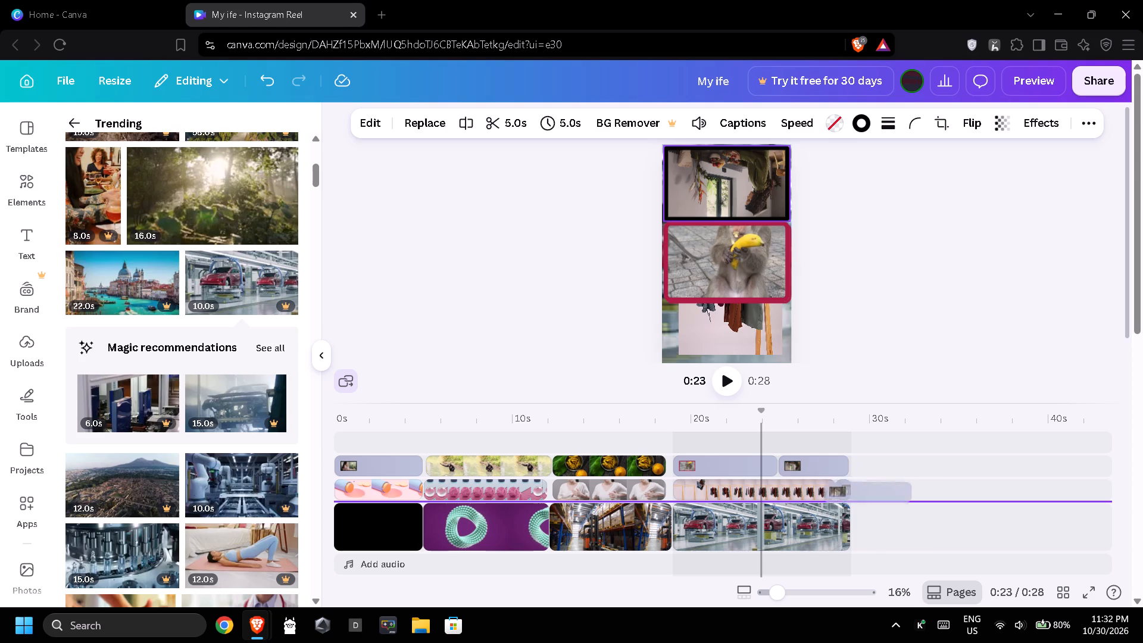
drag(877, 497, 899, 524)
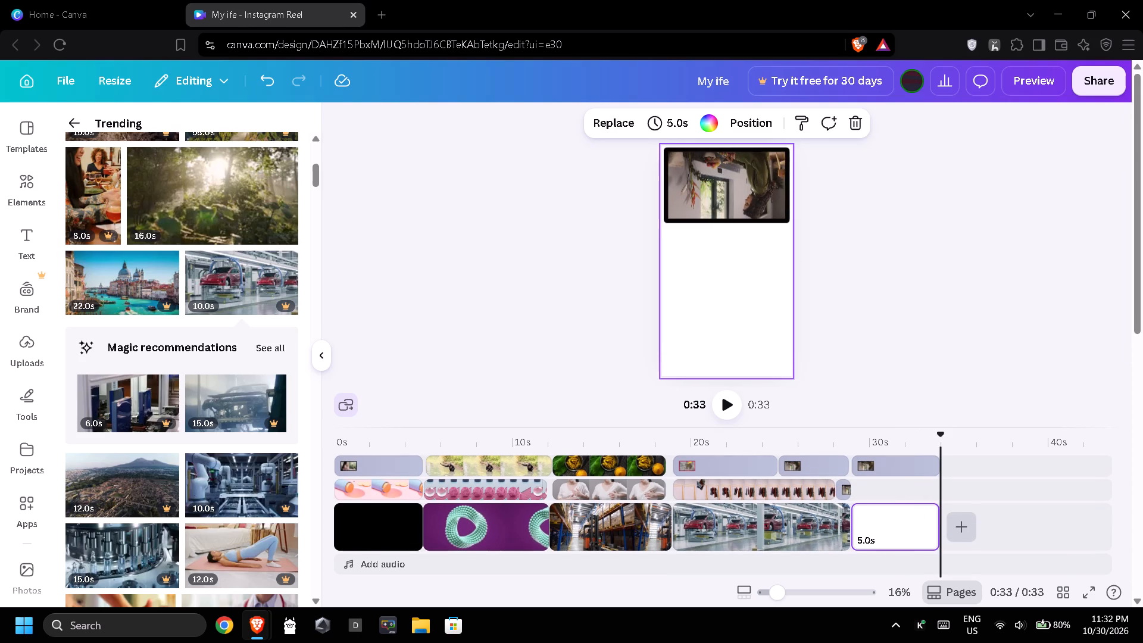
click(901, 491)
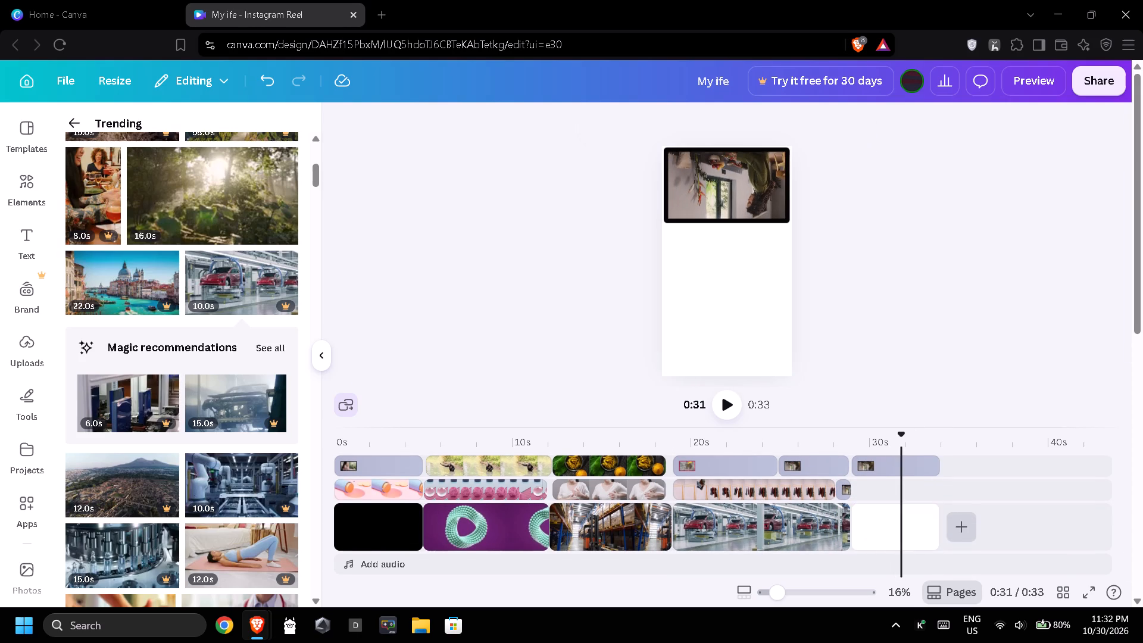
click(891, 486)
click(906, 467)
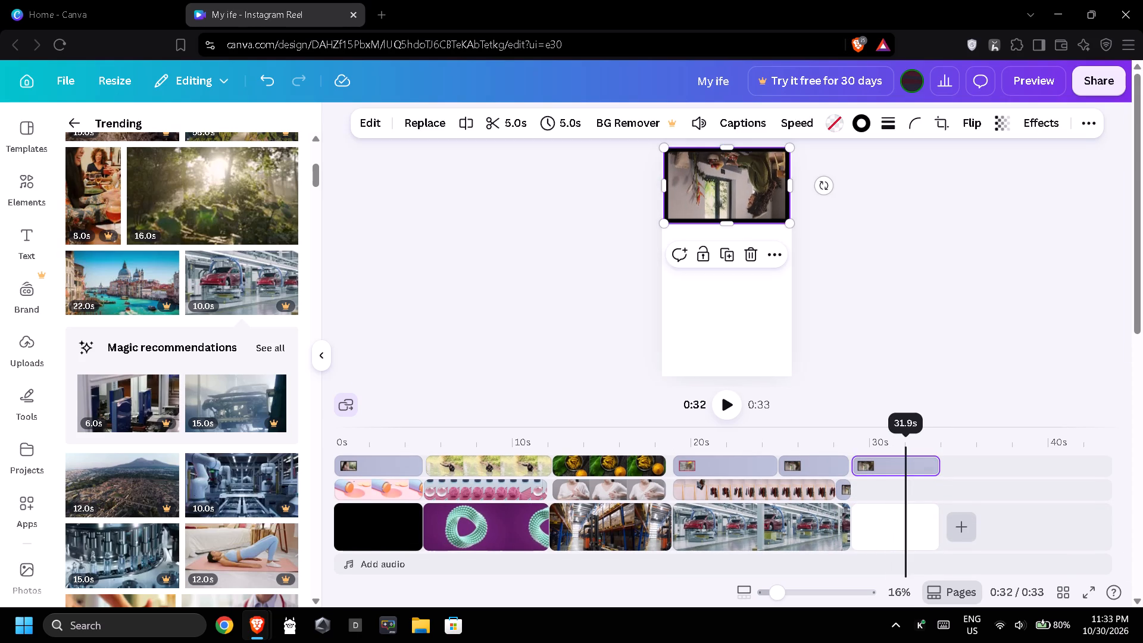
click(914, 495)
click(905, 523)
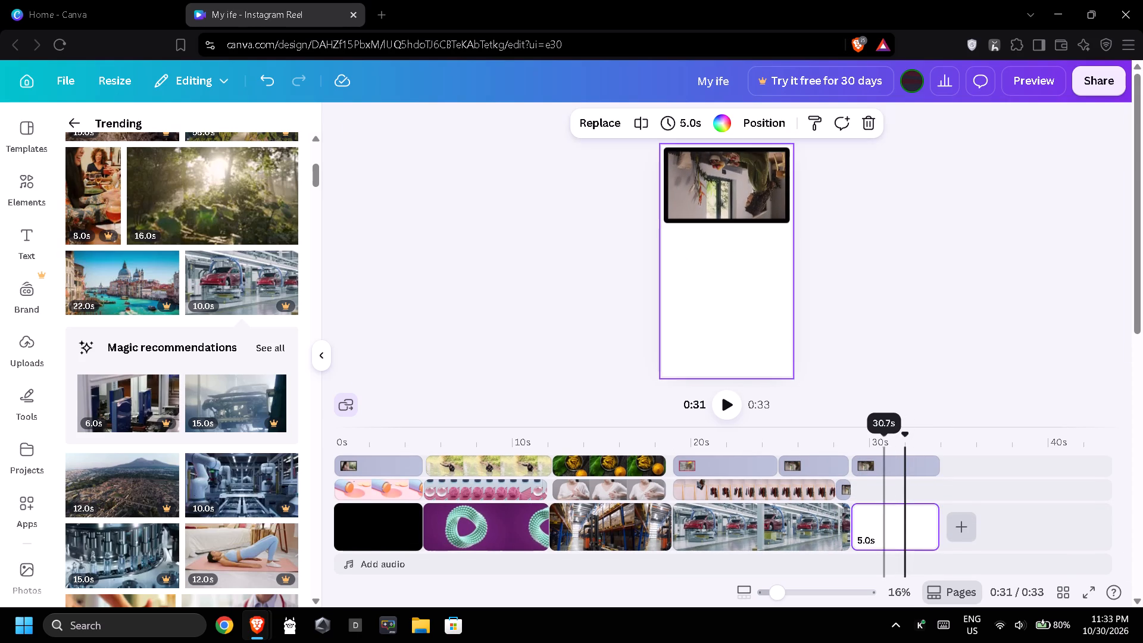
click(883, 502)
Stretch the final section's plant clip vertically so its lower edge meets the bottom of the page.
click(895, 468)
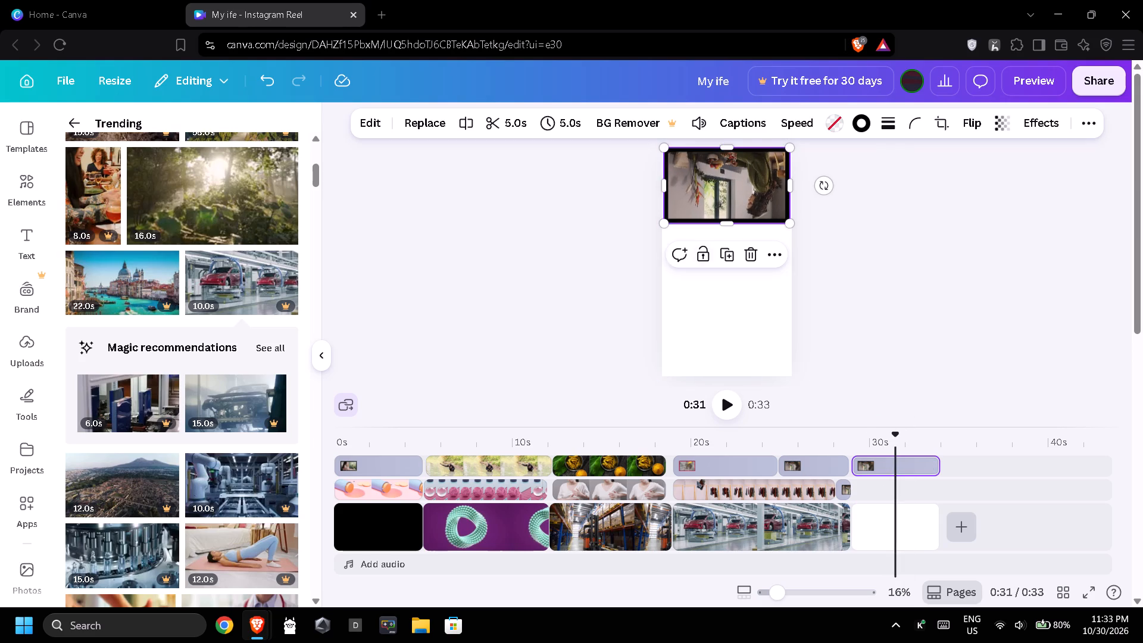
drag(722, 224, 730, 372)
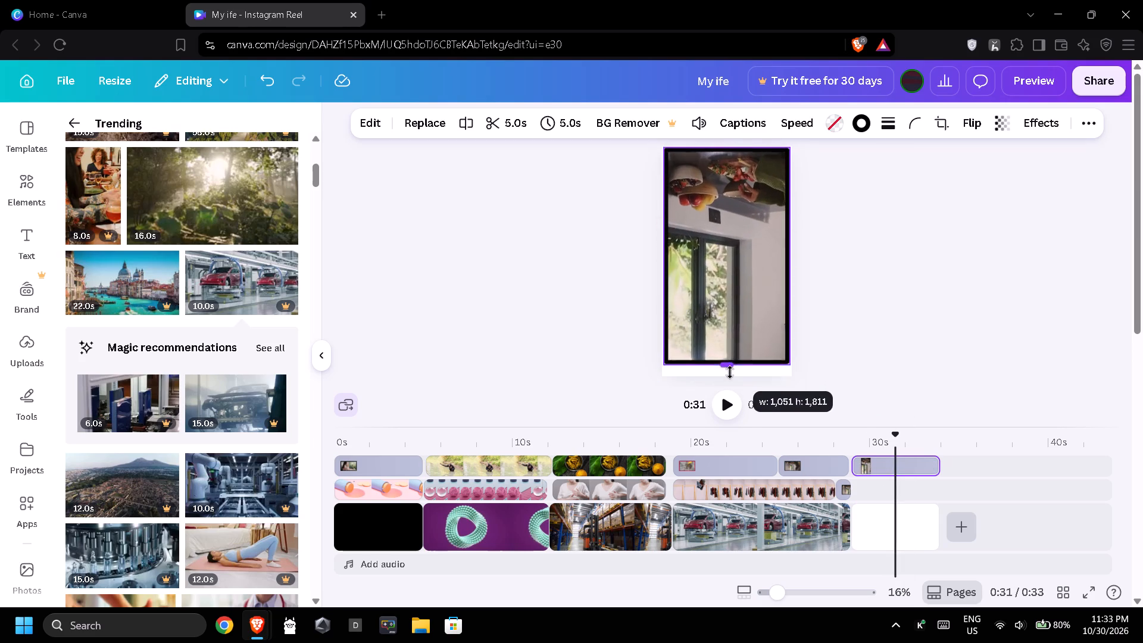
drag(730, 372, 731, 385)
click(920, 360)
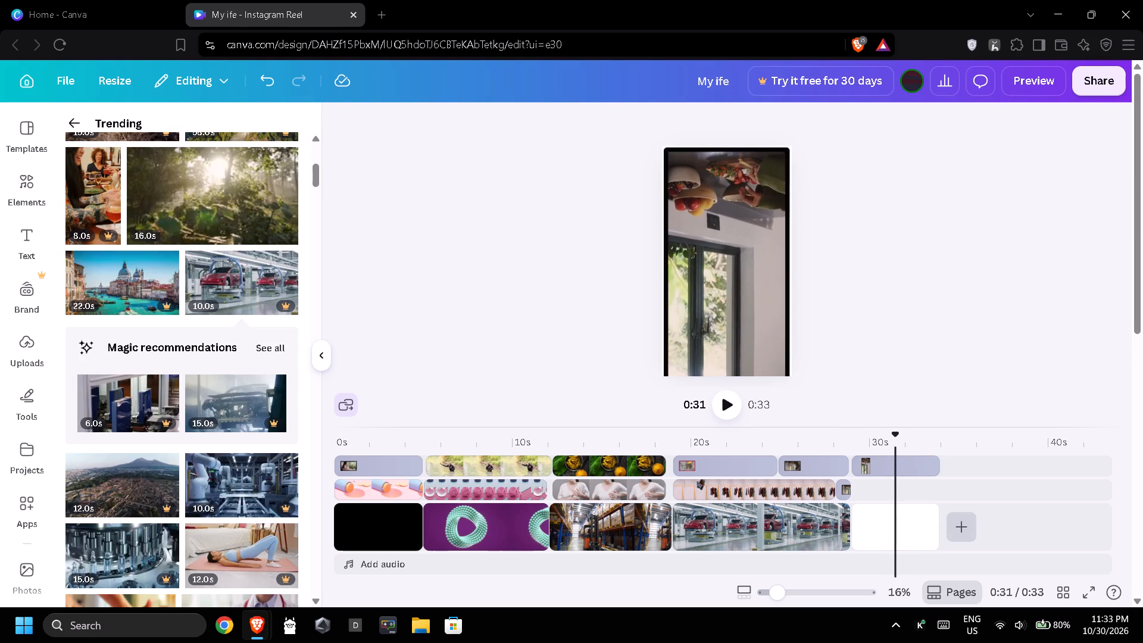
click(727, 326)
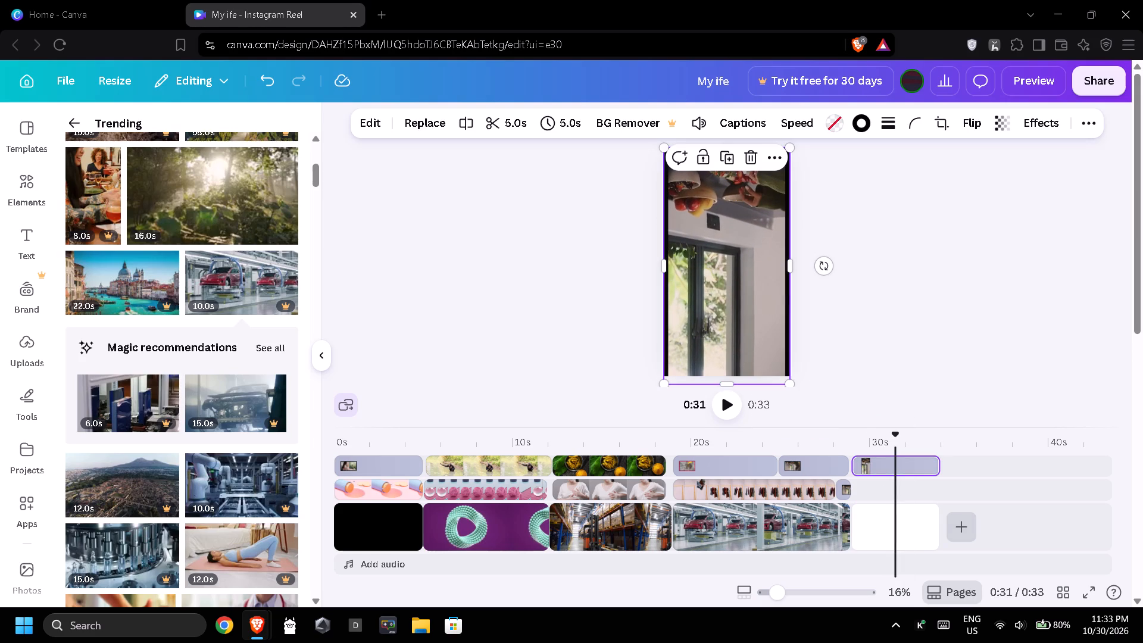
click(731, 380)
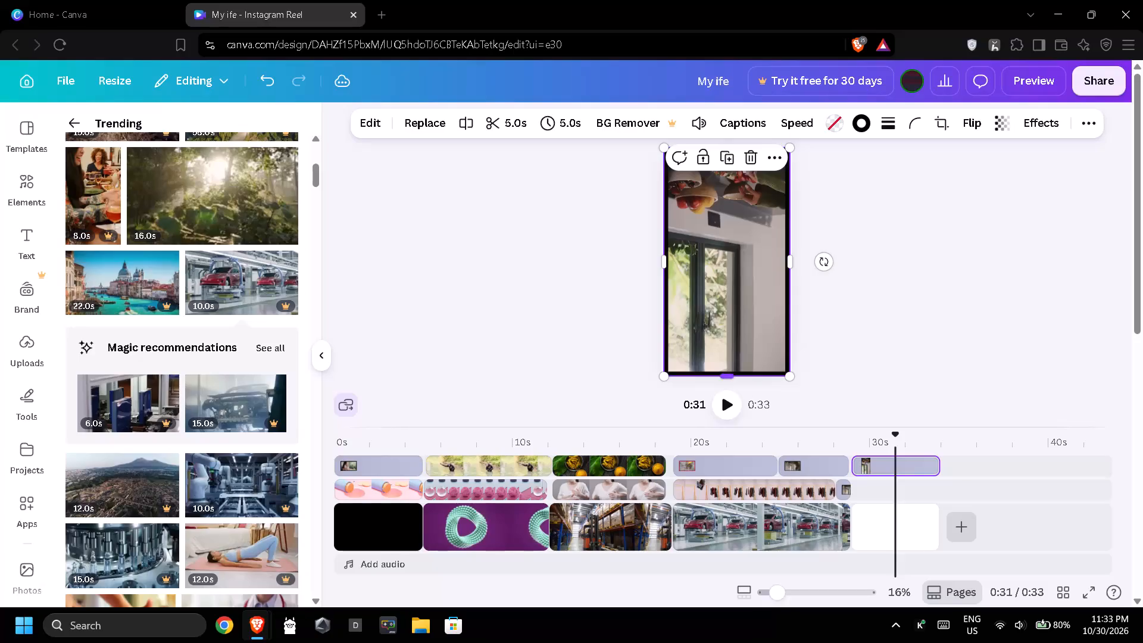
Remove the black border from the final section's plant clip.
click(895, 123)
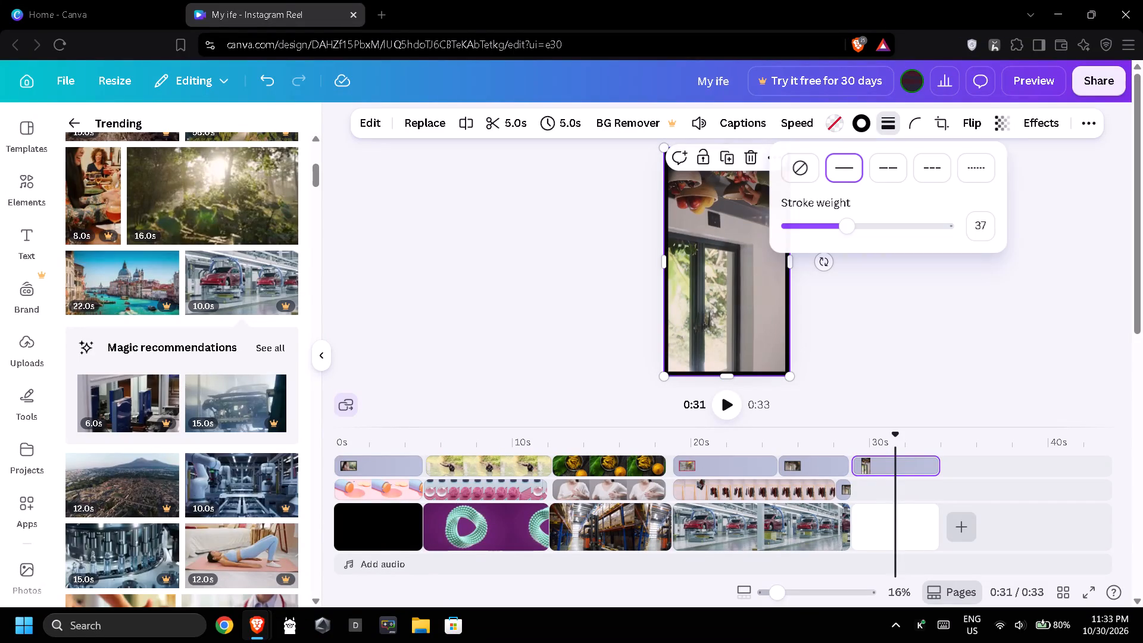
click(803, 173)
click(908, 353)
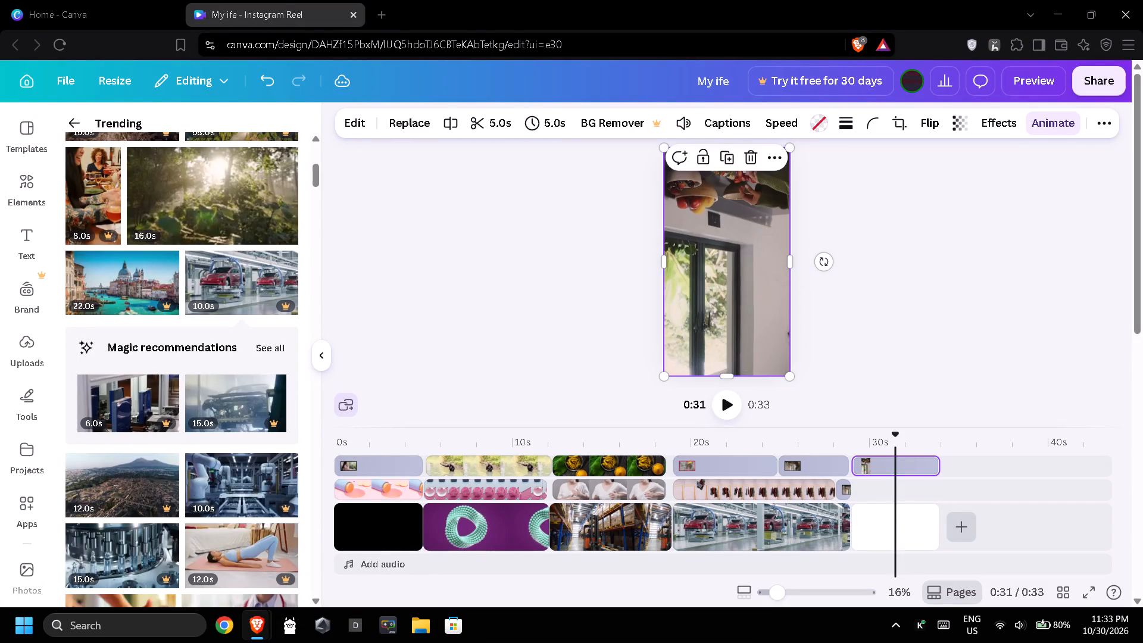
click(919, 326)
Widen the final section's plant clip on both sides so it fills the page width.
click(787, 331)
click(859, 333)
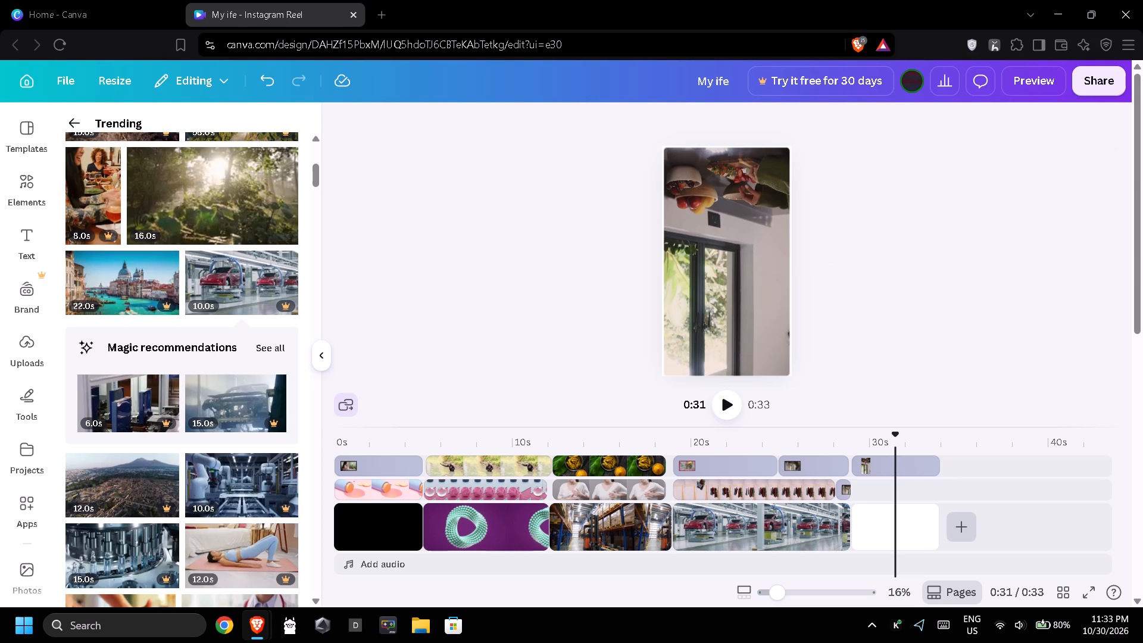
click(745, 326)
click(907, 313)
click(754, 307)
drag(796, 260, 800, 260)
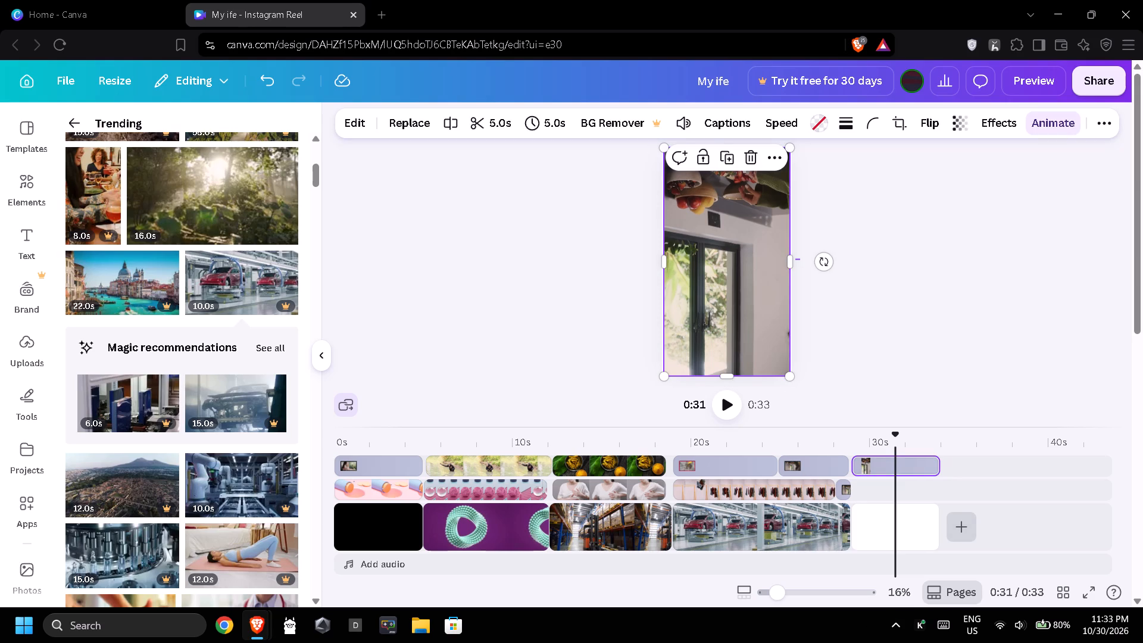
drag(800, 260, 802, 260)
click(769, 261)
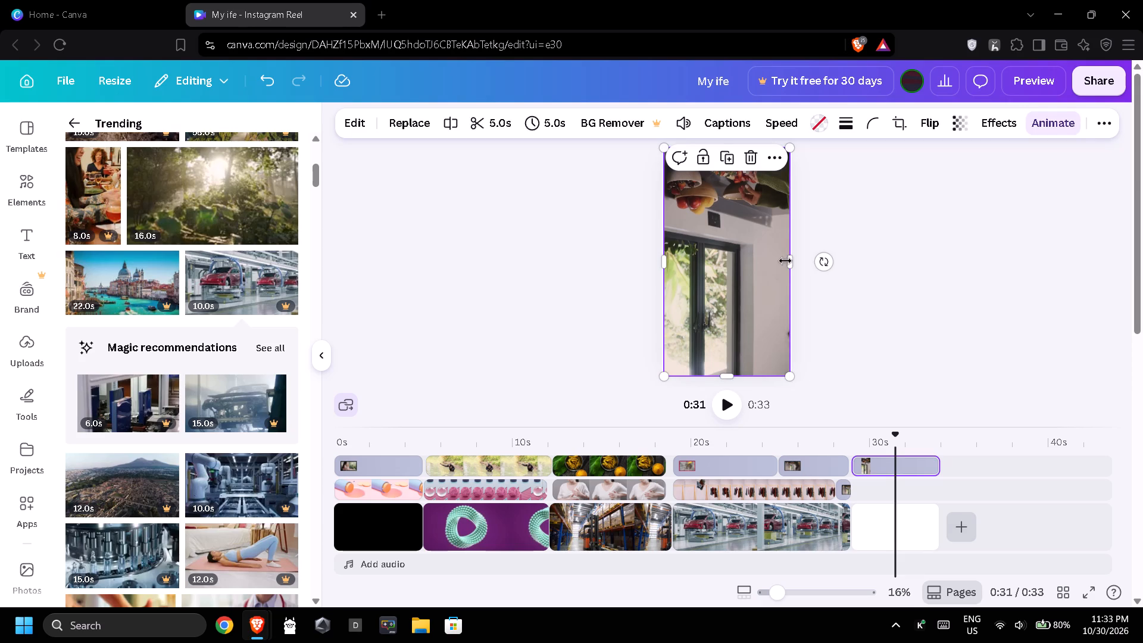
click(788, 261)
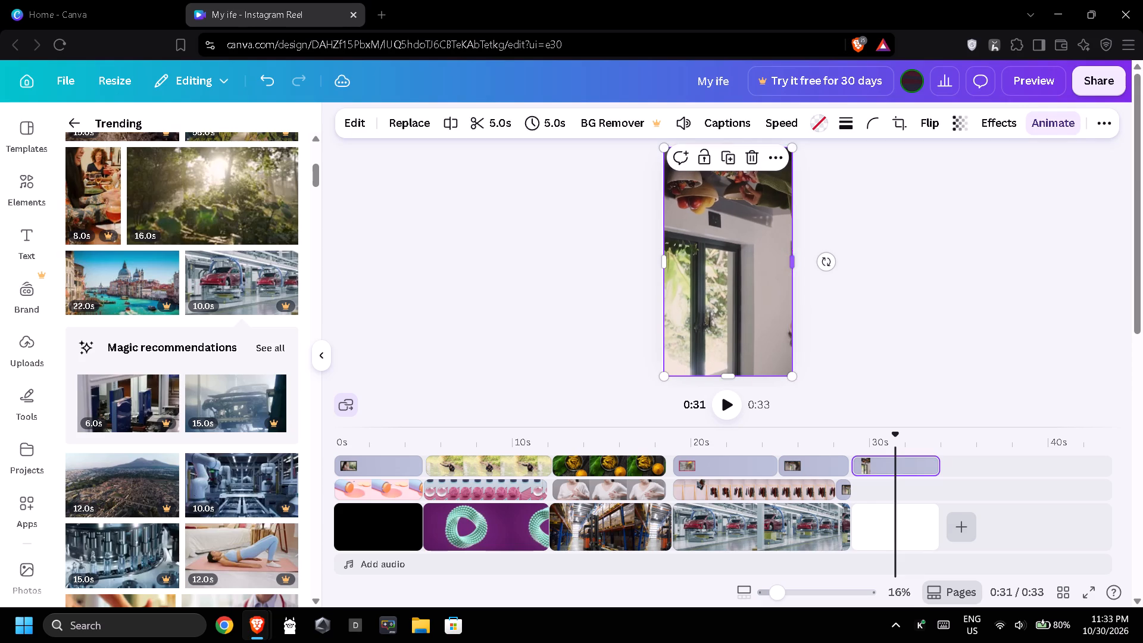
click(667, 260)
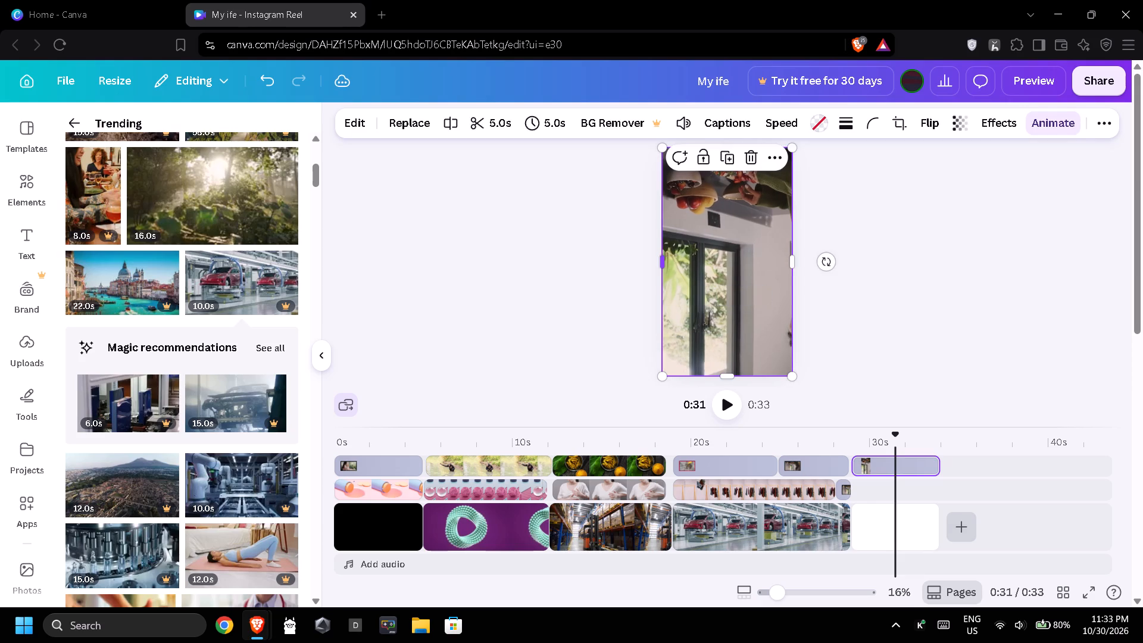
click(535, 294)
click(754, 280)
Duplicate the full-page plant clip and place the copy directly beneath the original, starting with the final white section.
click(895, 331)
click(969, 495)
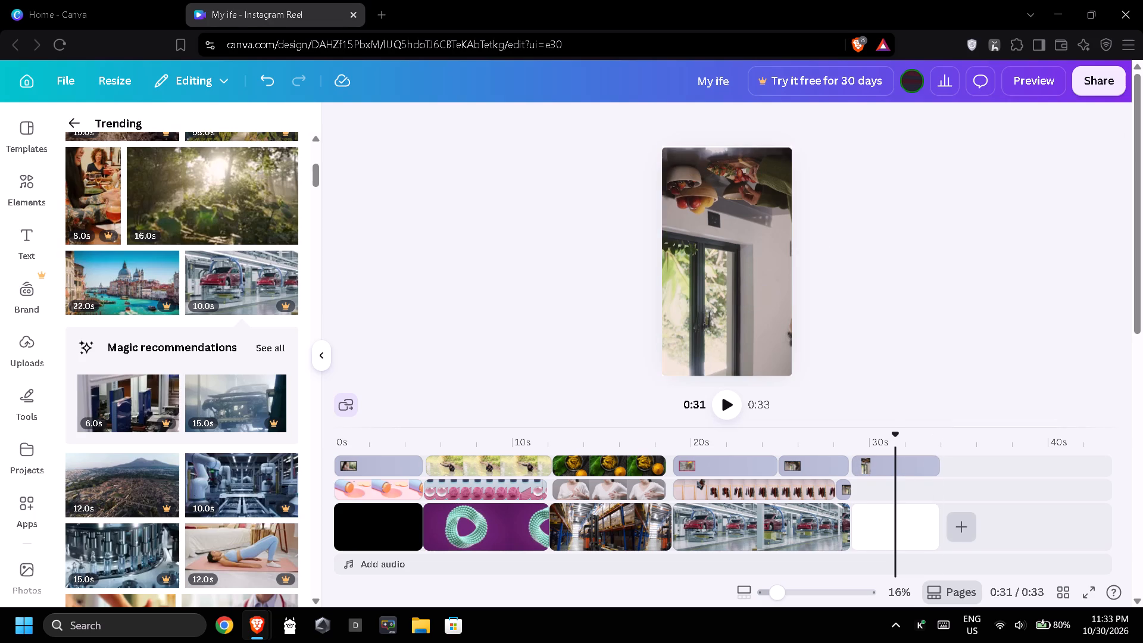
click(907, 490)
click(887, 489)
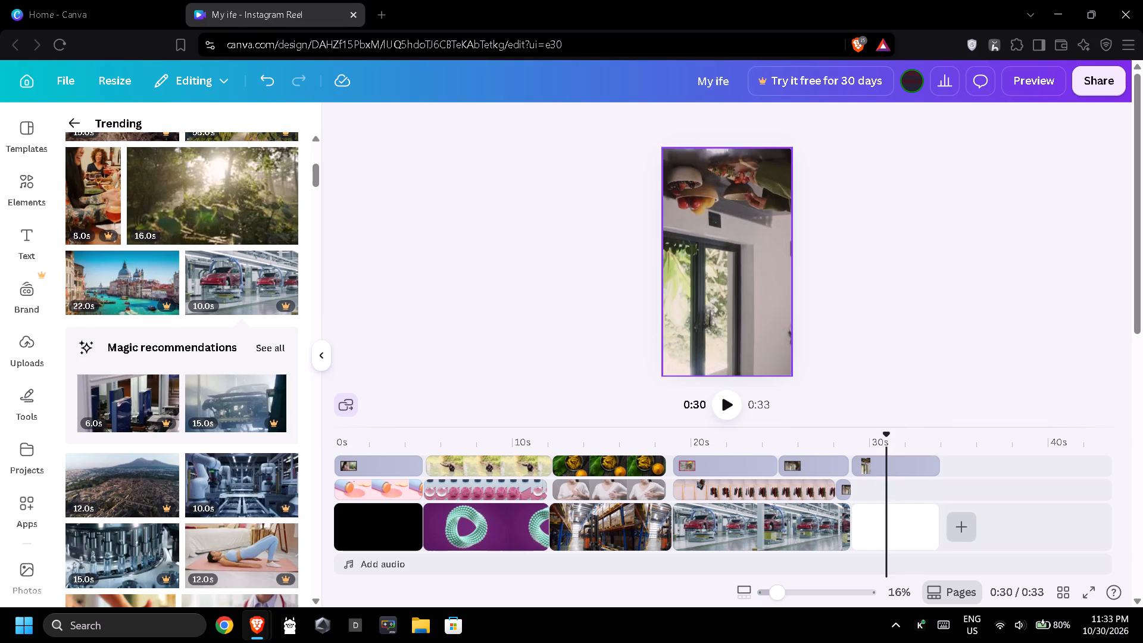
click(883, 467)
click(725, 161)
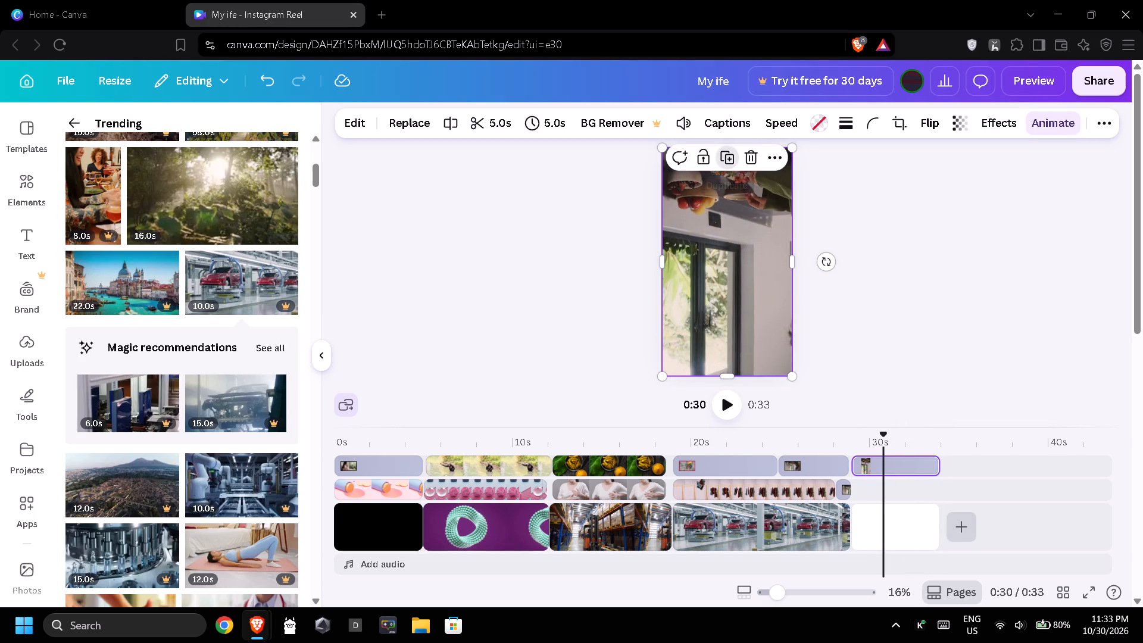
drag(900, 443, 898, 476)
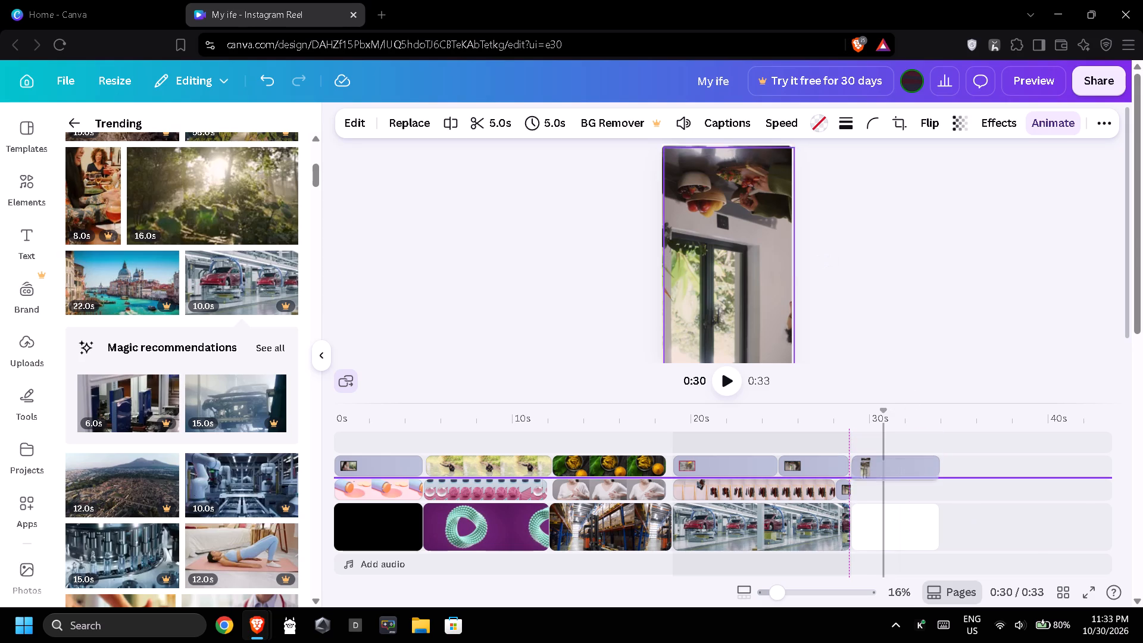
drag(898, 476, 898, 491)
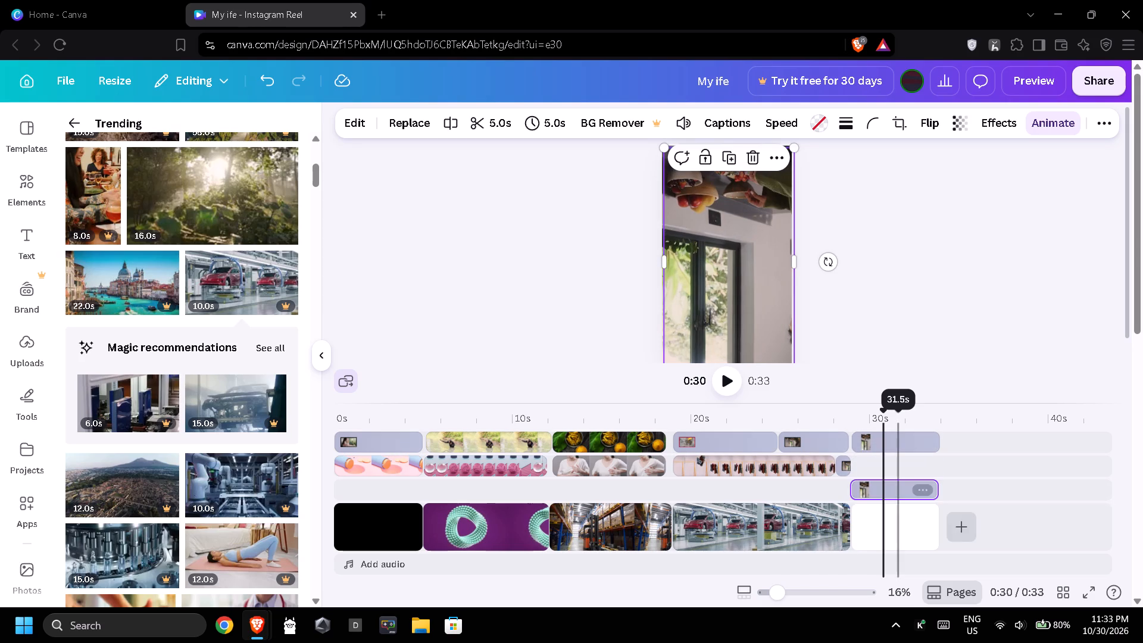
drag(898, 491, 901, 464)
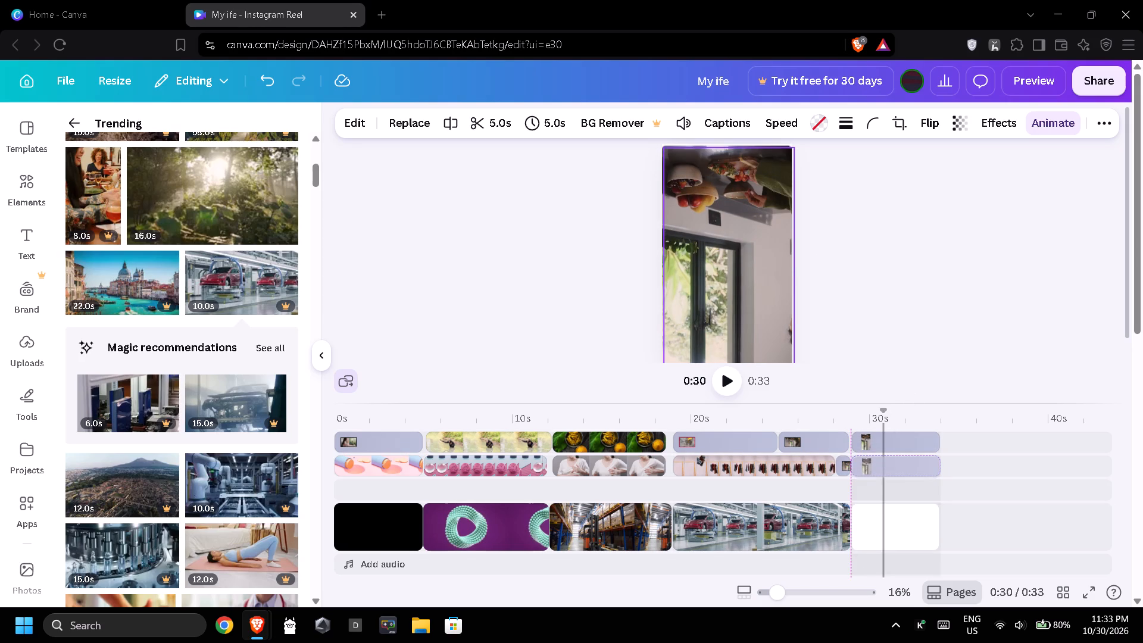
Align the end of the lower plant clip copy with the end of the final white section.
click(933, 488)
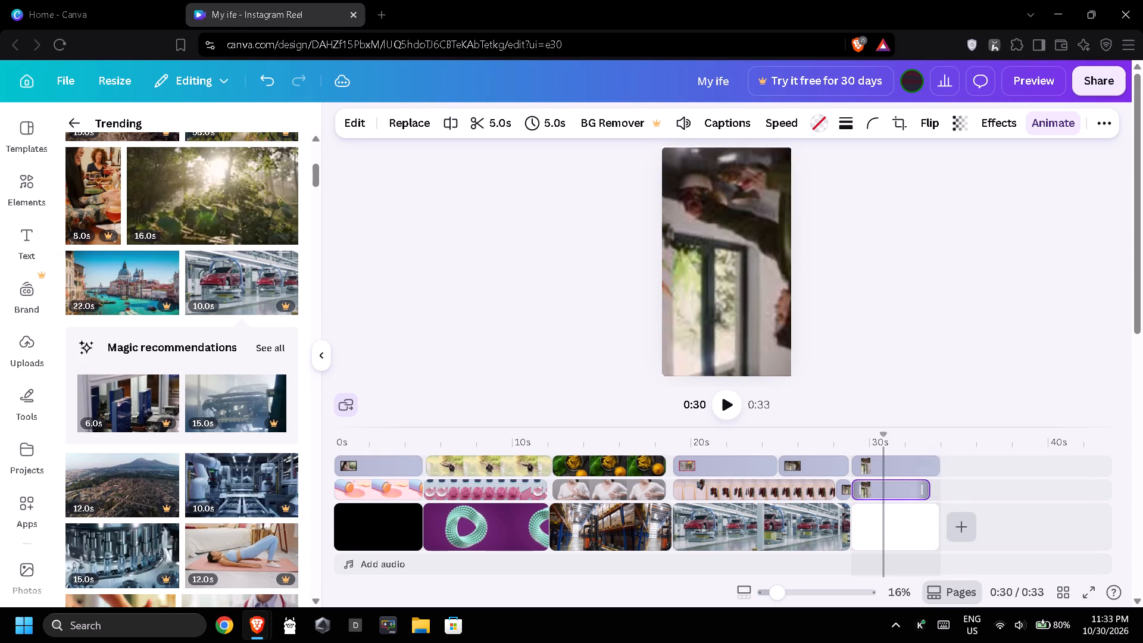
click(918, 386)
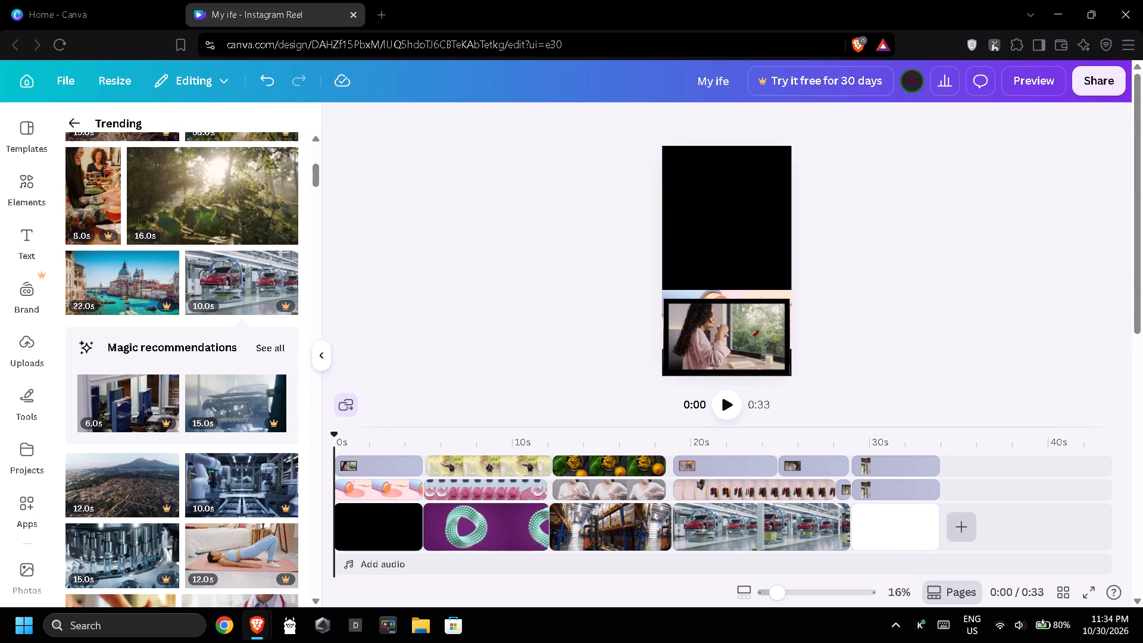
Add the 15-second foggy car-body video from the Magic recommendations to the main track, directly after the white section.
click(966, 486)
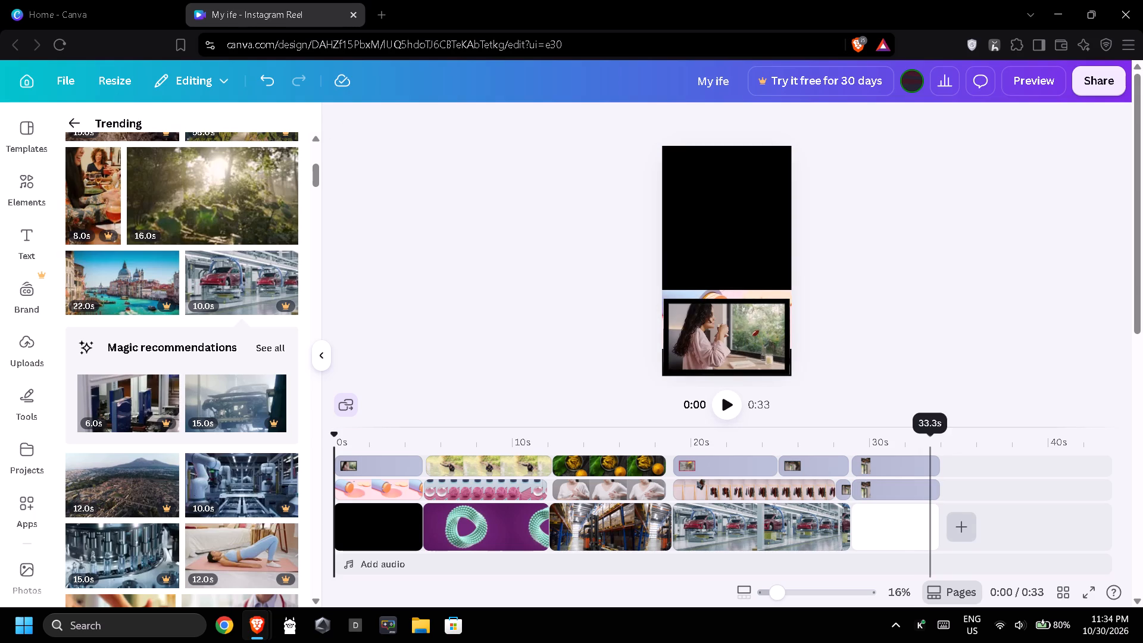
scroll(719, 479, up, 3)
scroll(719, 479, down, 5)
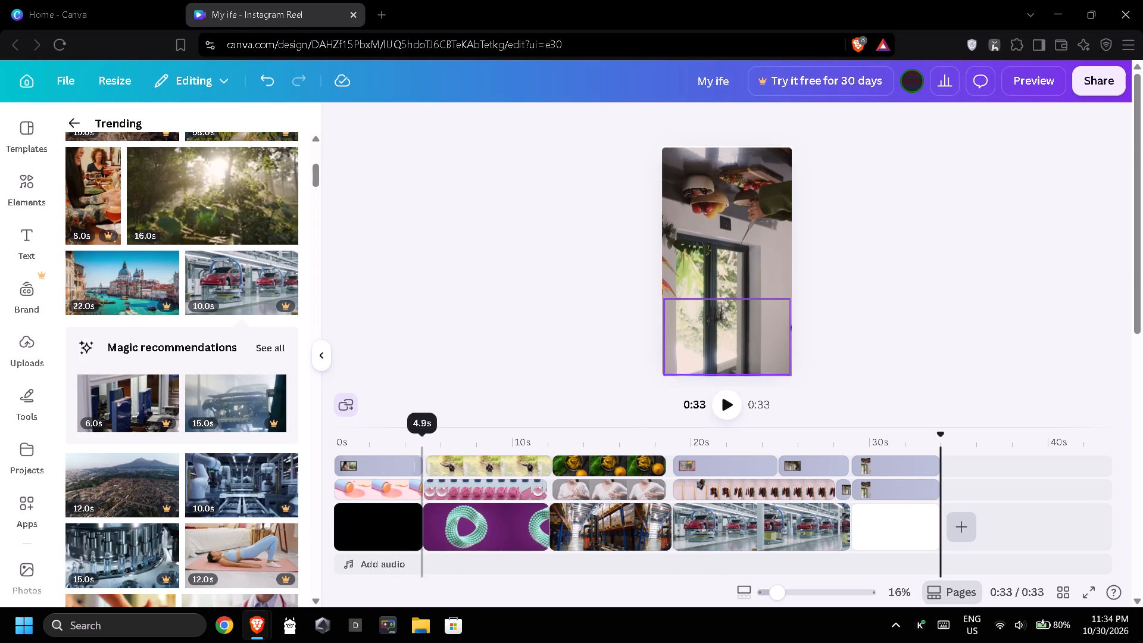
click(965, 525)
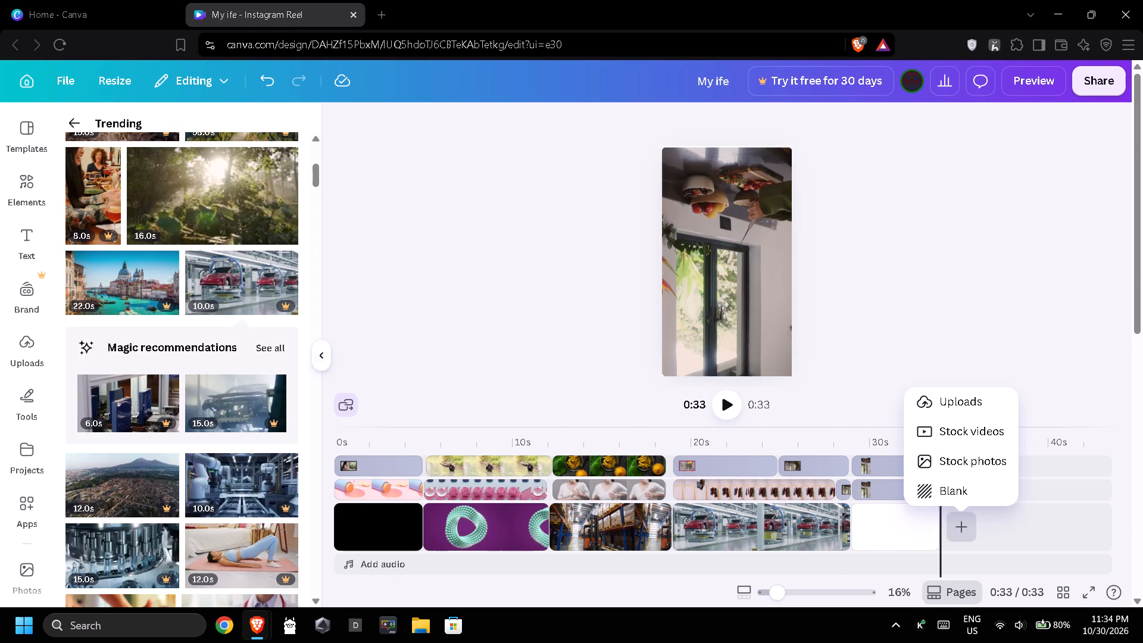
scroll(238, 327, down, 4)
scroll(235, 338, up, 2)
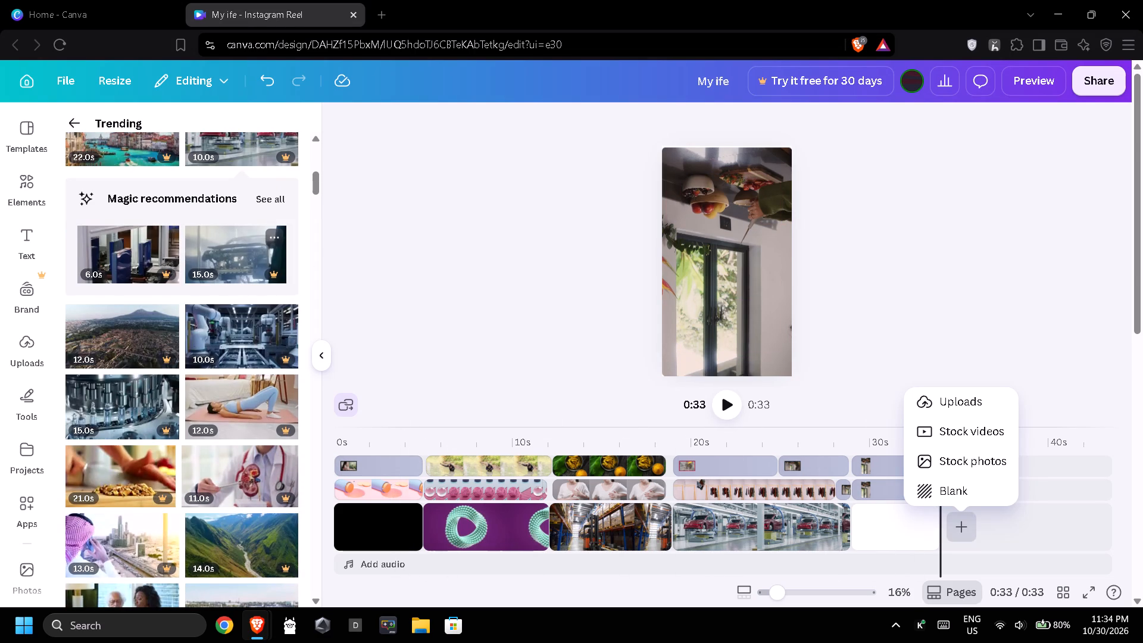
drag(224, 266, 986, 525)
click(982, 525)
drag(228, 260, 248, 261)
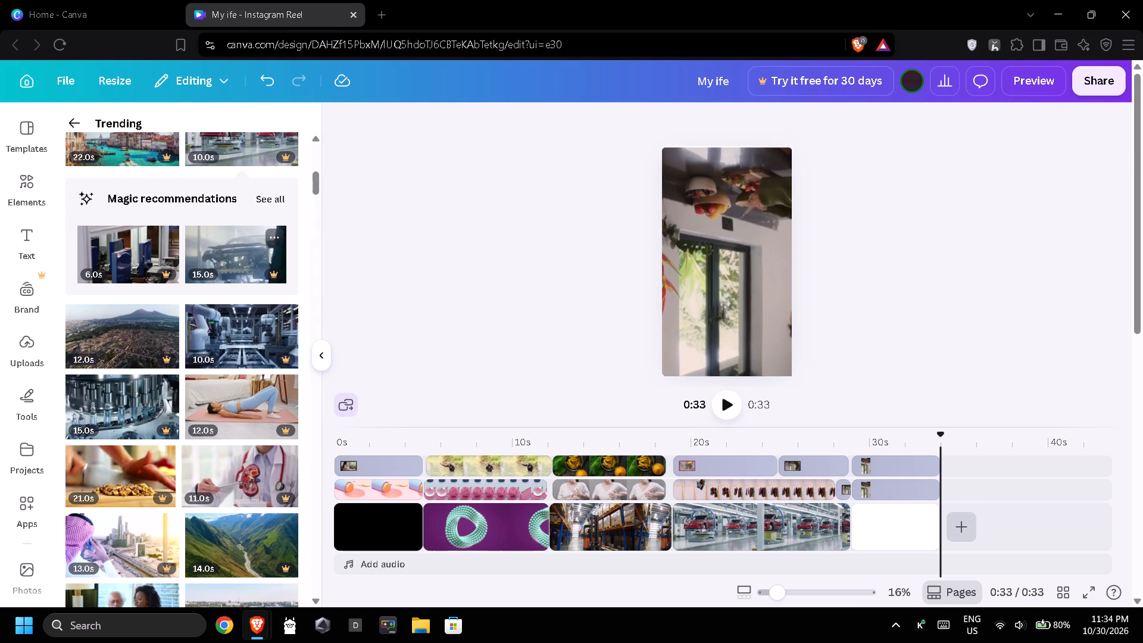
drag(248, 261, 1030, 522)
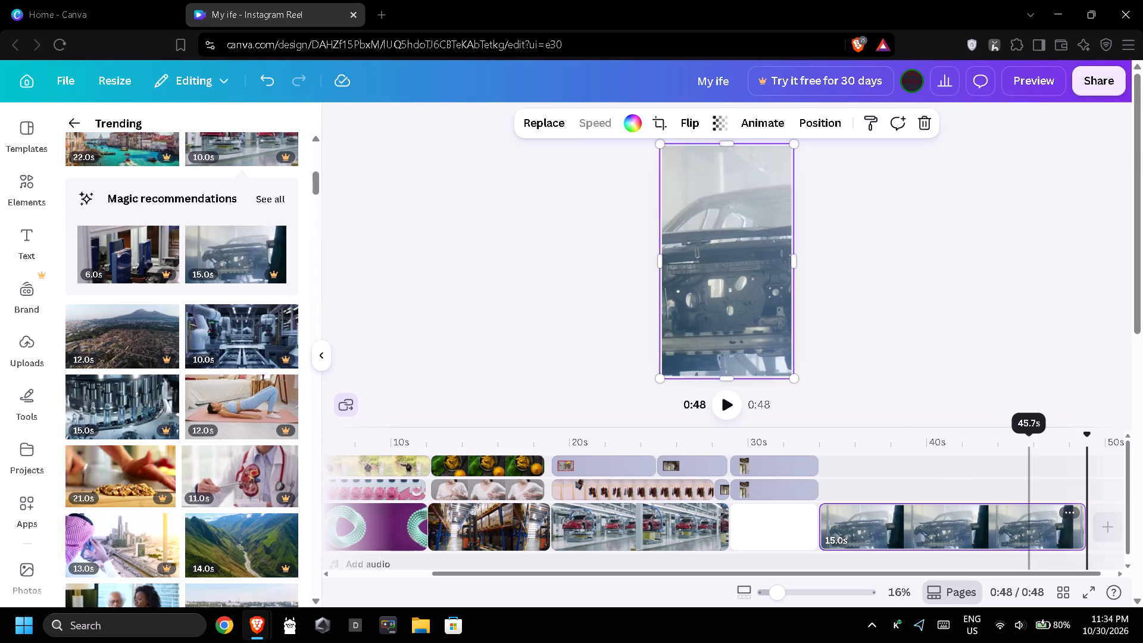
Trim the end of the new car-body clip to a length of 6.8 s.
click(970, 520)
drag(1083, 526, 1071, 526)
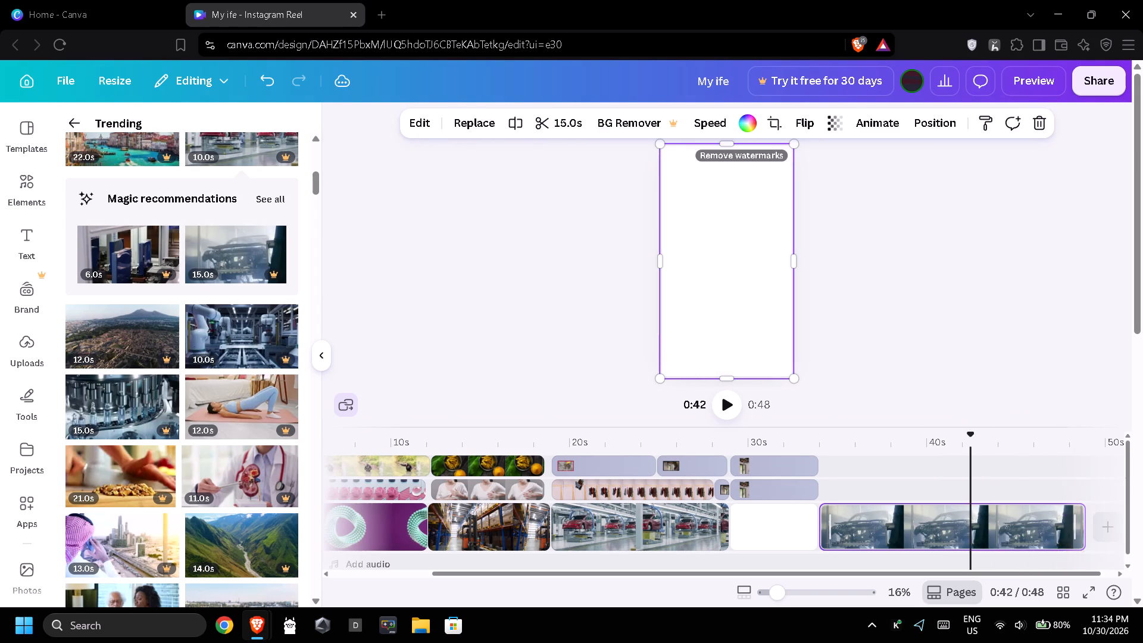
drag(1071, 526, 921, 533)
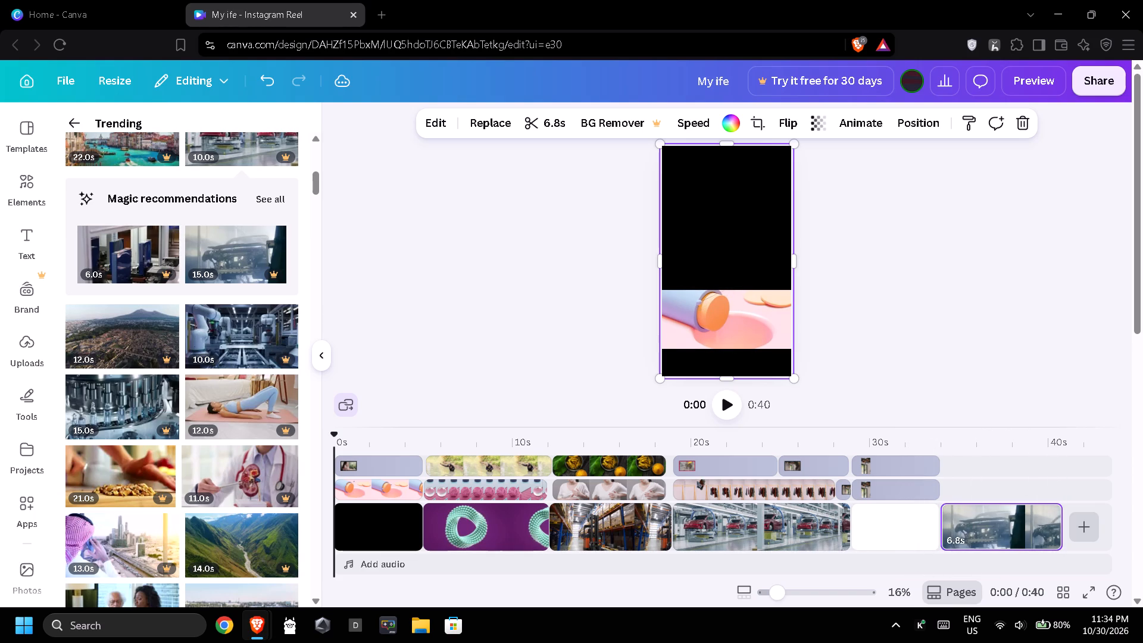
Pull the blank white section off the main track onto an overlay row beneath the plant clip and delete it.
drag(909, 516, 932, 477)
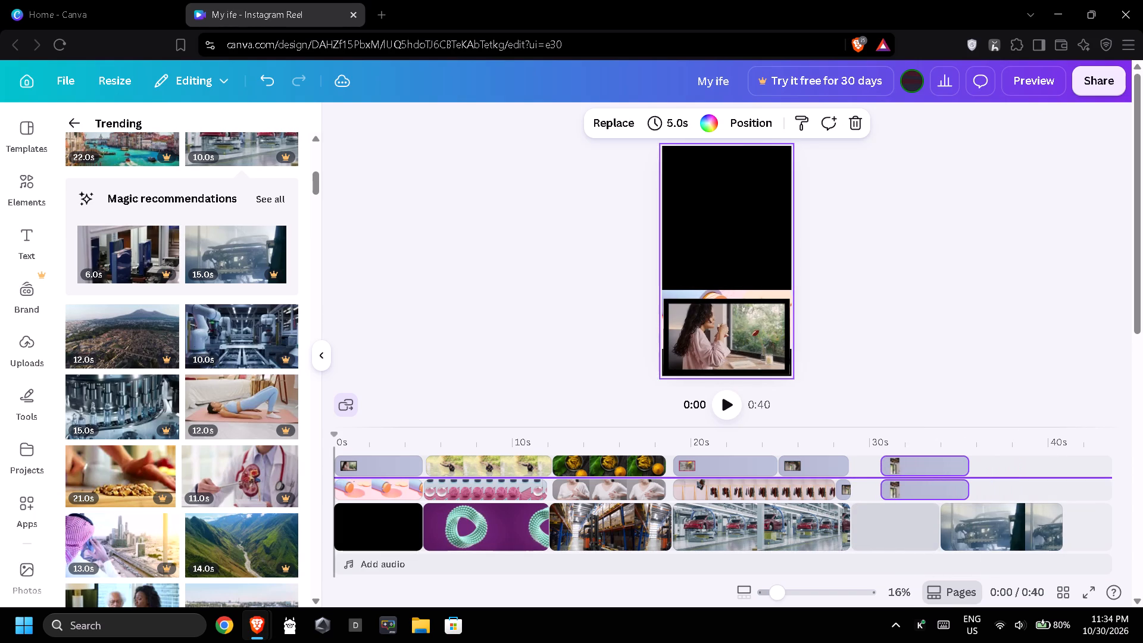
drag(932, 477, 914, 477)
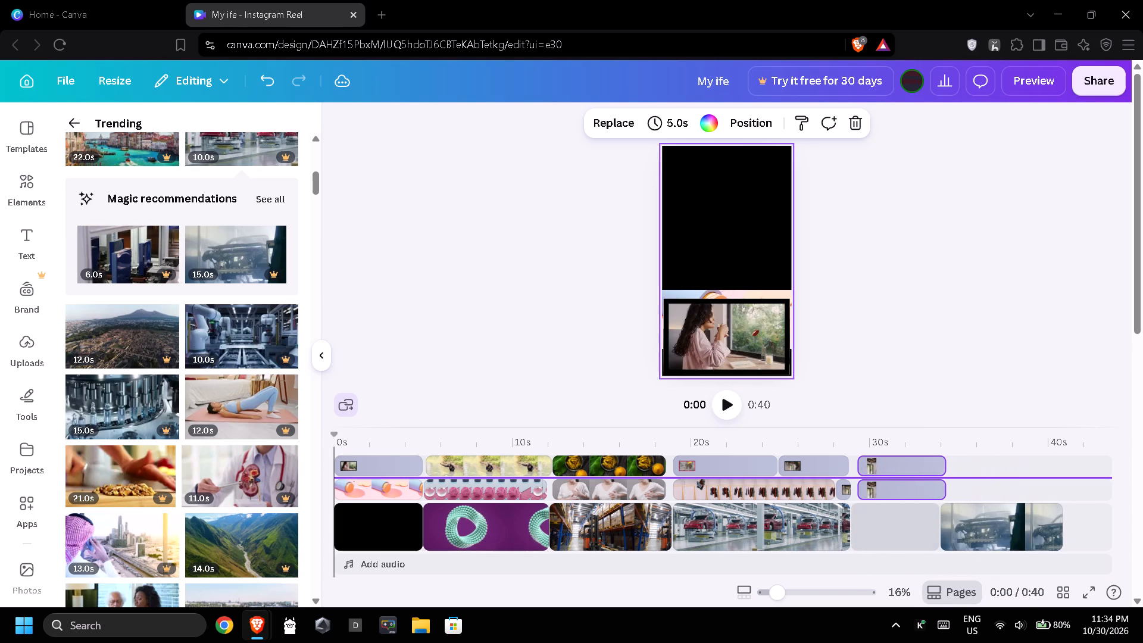
drag(914, 477, 910, 479)
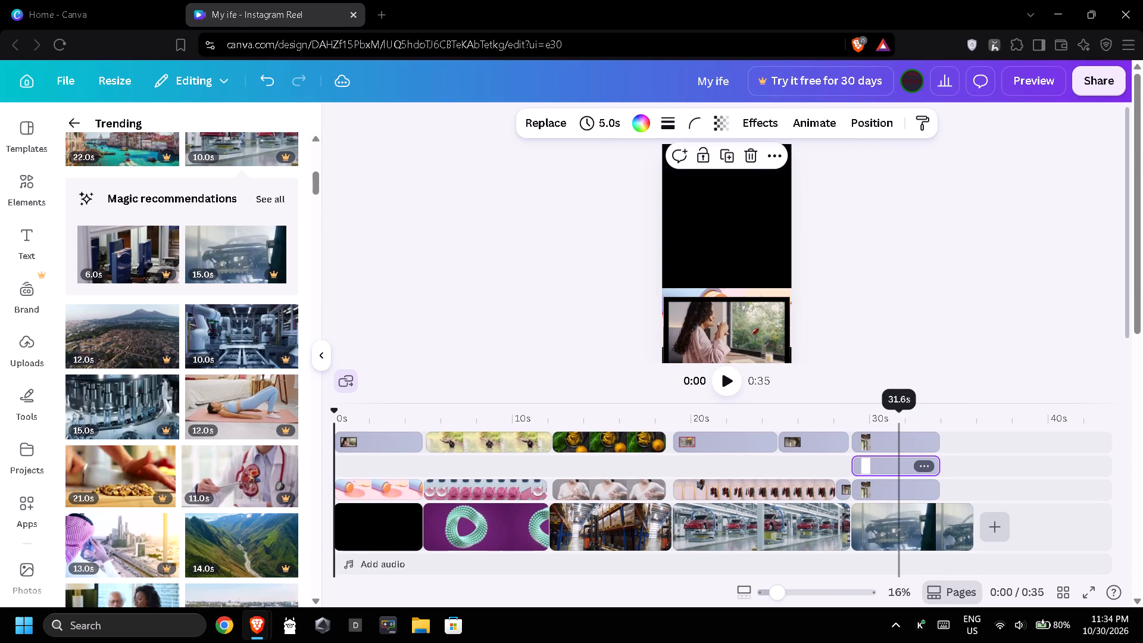
click(921, 467)
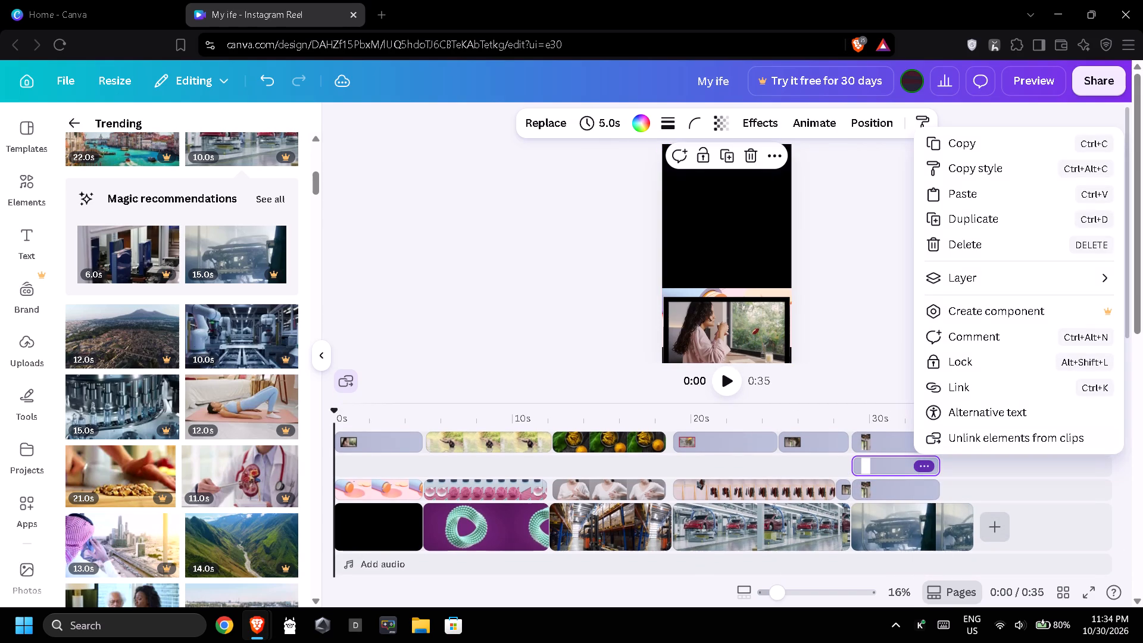
click(990, 245)
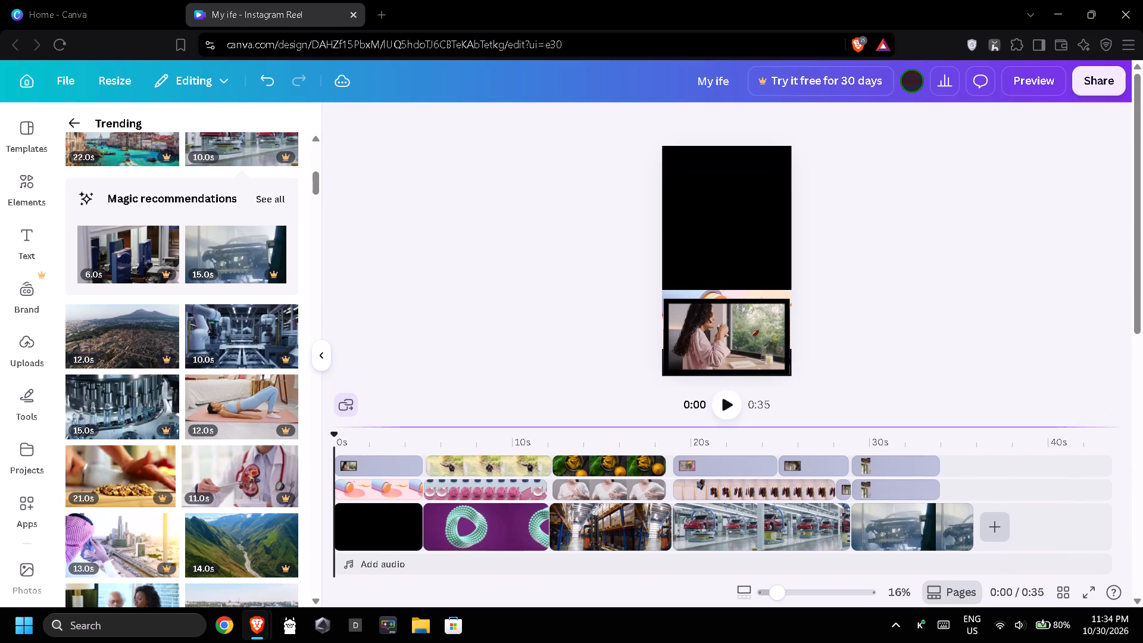
Shorten the car-body clip to 5.0 s, matching the end of the two plant clips above it.
drag(968, 525, 941, 525)
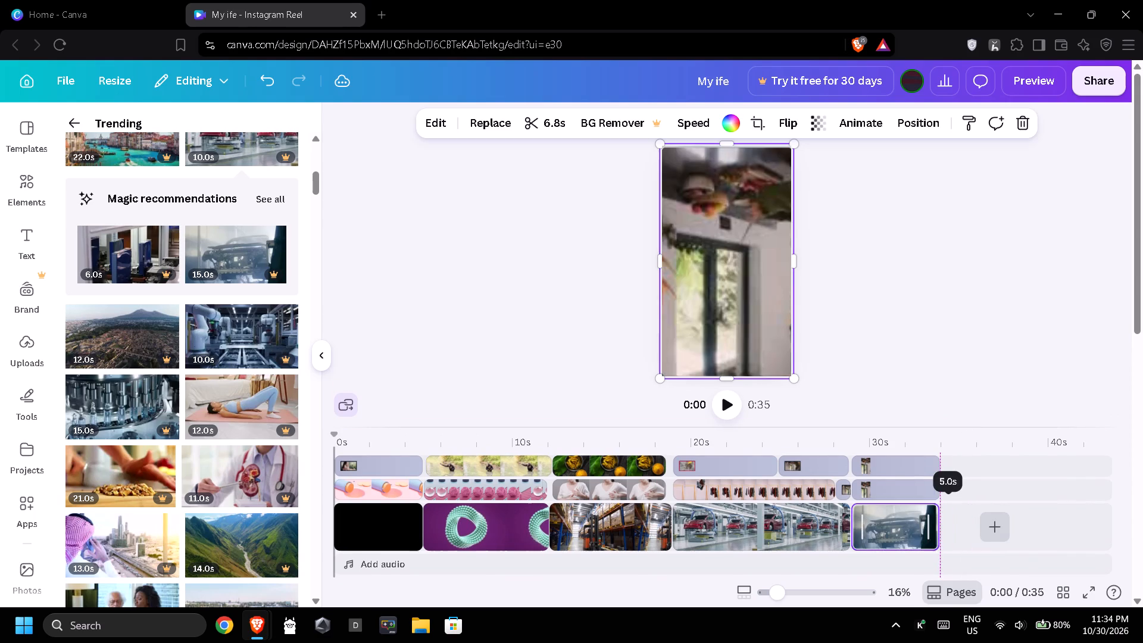
drag(941, 525, 941, 525)
click(975, 495)
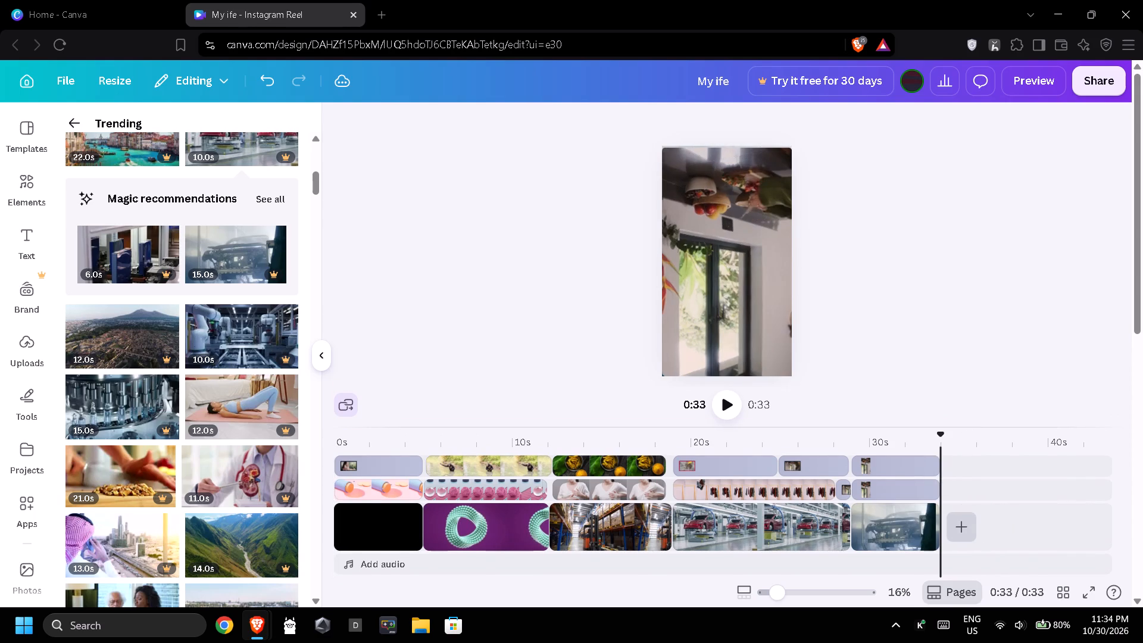
Add the 7-second snowy forest video to the end of the main track and trim it to 5.6 s.
click(978, 494)
scroll(997, 485, down, 4)
scroll(997, 485, up, 5)
scroll(738, 477, up, 3)
scroll(300, 426, down, 4)
scroll(176, 433, down, 3)
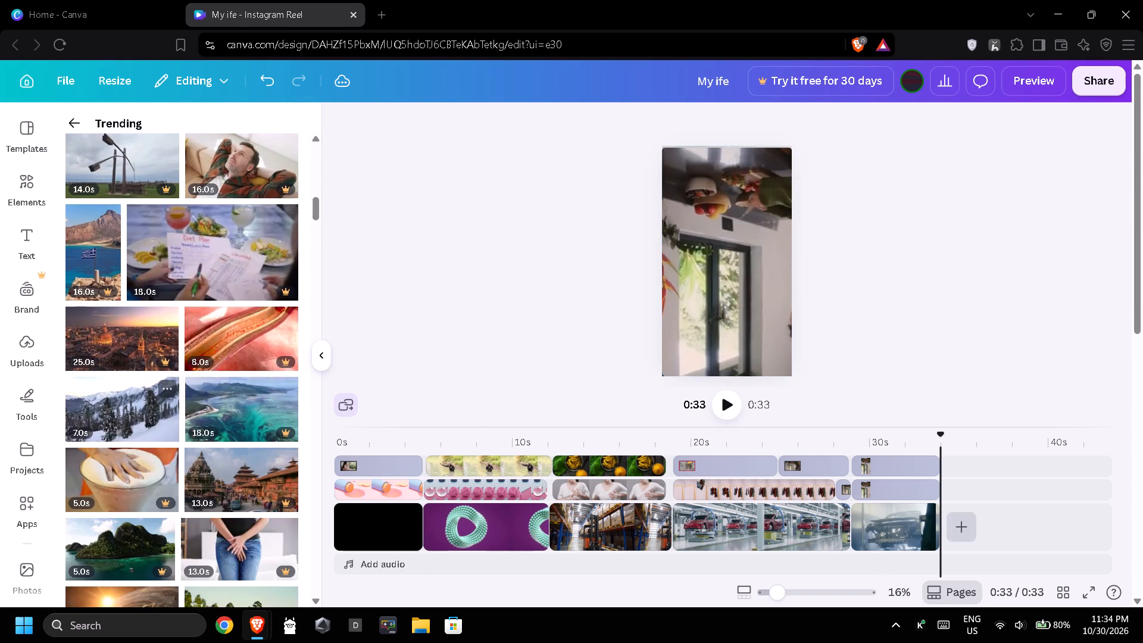
drag(110, 419, 424, 420)
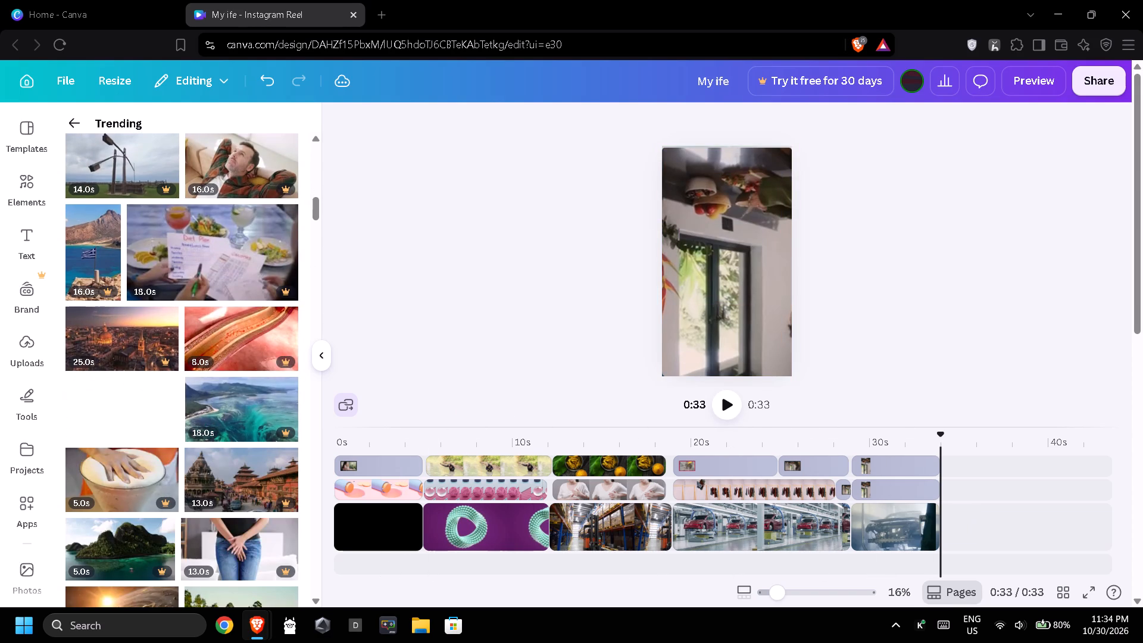
drag(424, 420, 998, 521)
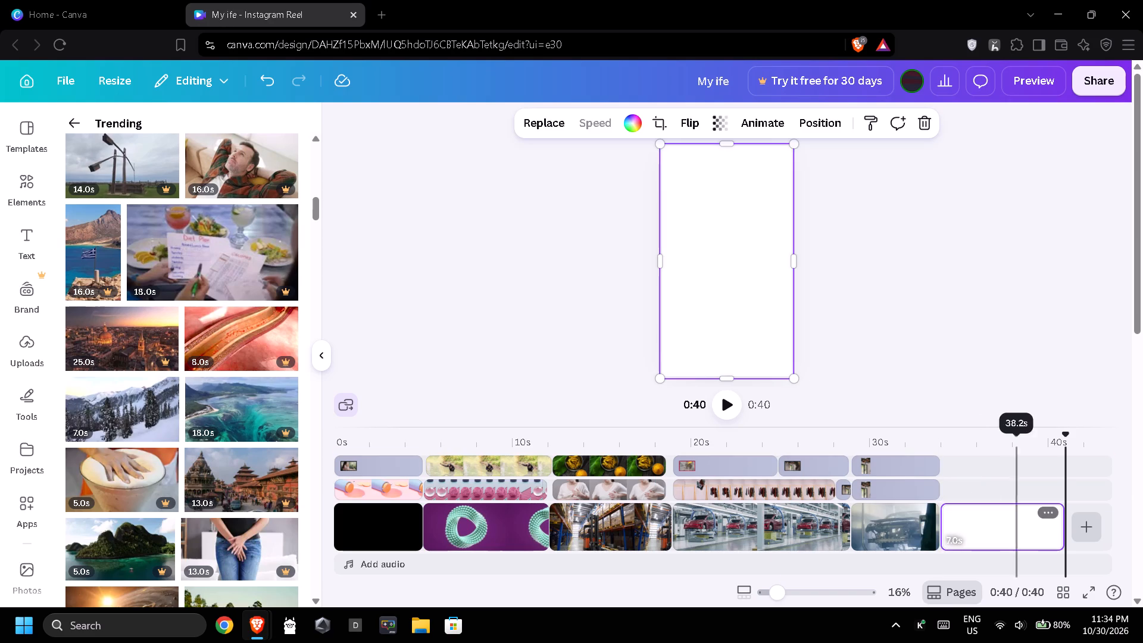
drag(1061, 530, 1037, 530)
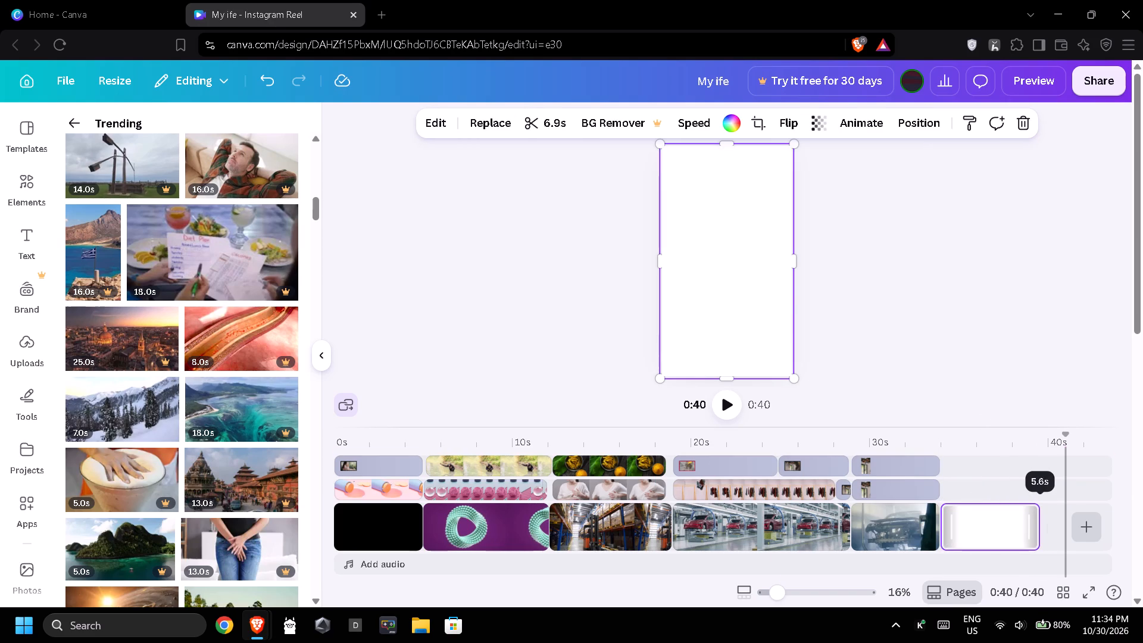
Place the 8-second artery video on the lower overlay row from the start of the snowy forest clip, trimmed to 5.6 s.
drag(123, 547, 201, 517)
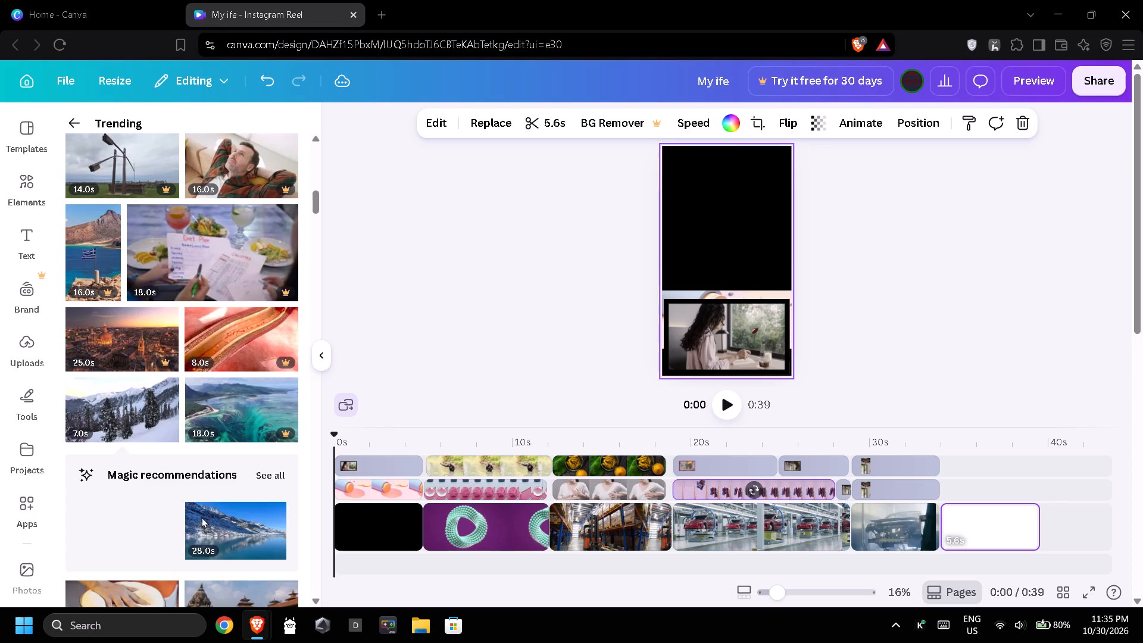
drag(201, 517, 120, 524)
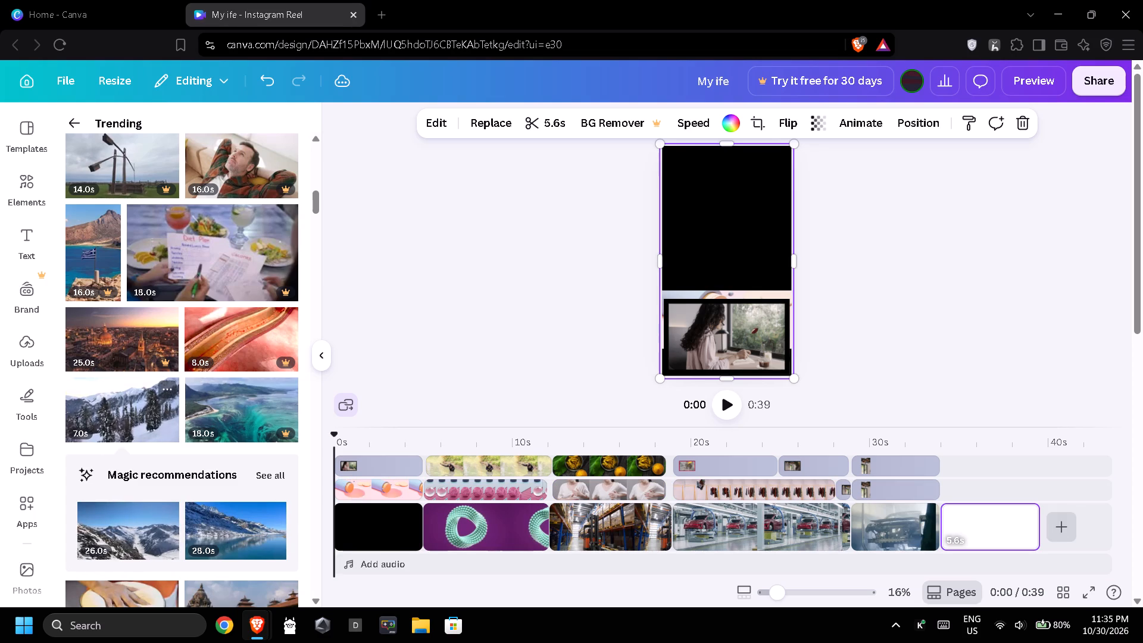
drag(240, 350, 991, 504)
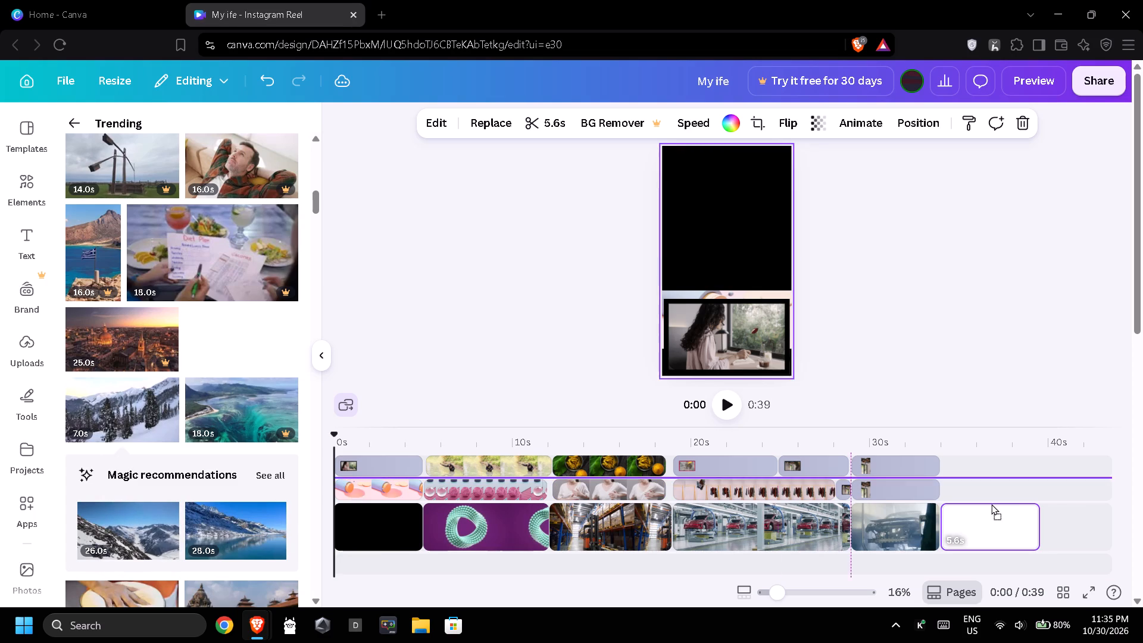
drag(991, 504, 1000, 485)
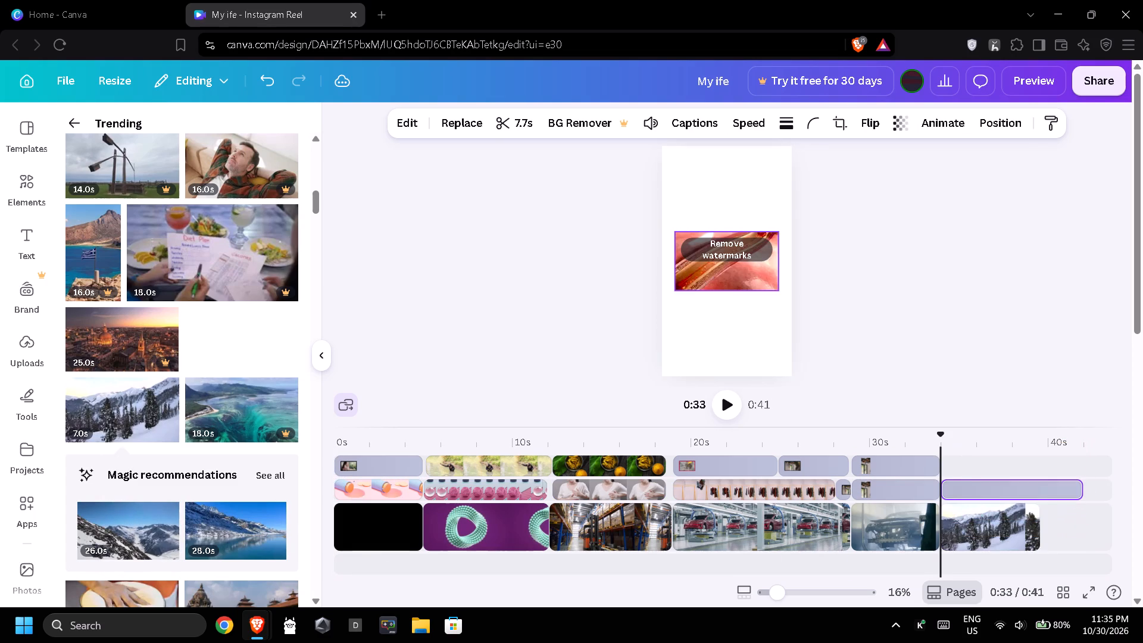
drag(1080, 488, 1034, 493)
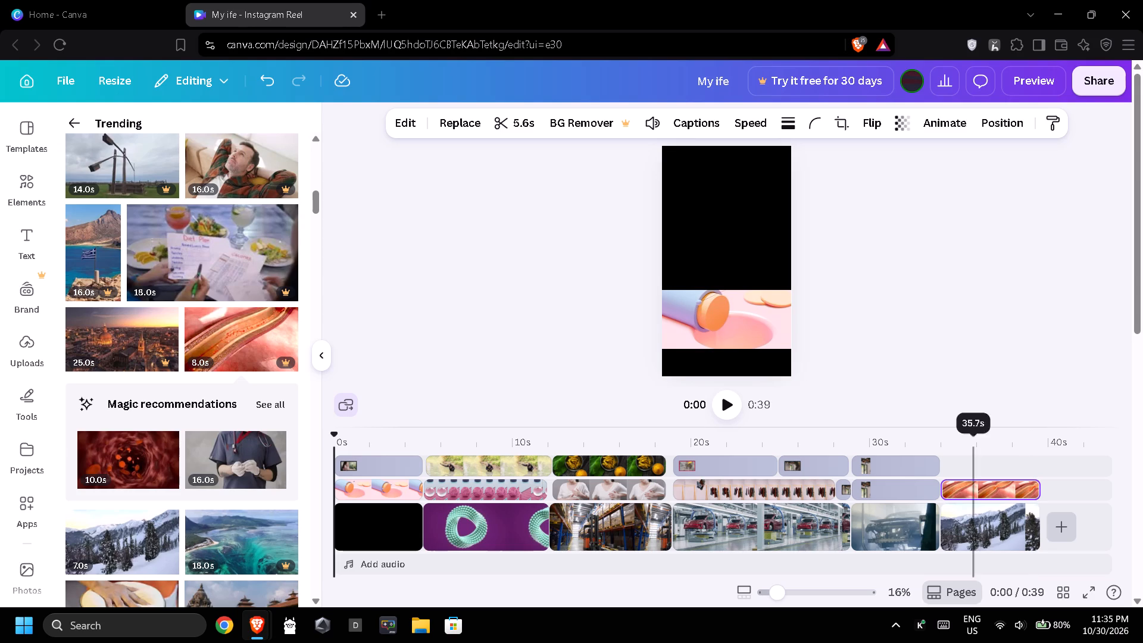
Place the 7-second old-town street video on the upper overlay row from the start of the snowy forest clip, trimmed to 5.6 s.
scroll(218, 430, down, 2)
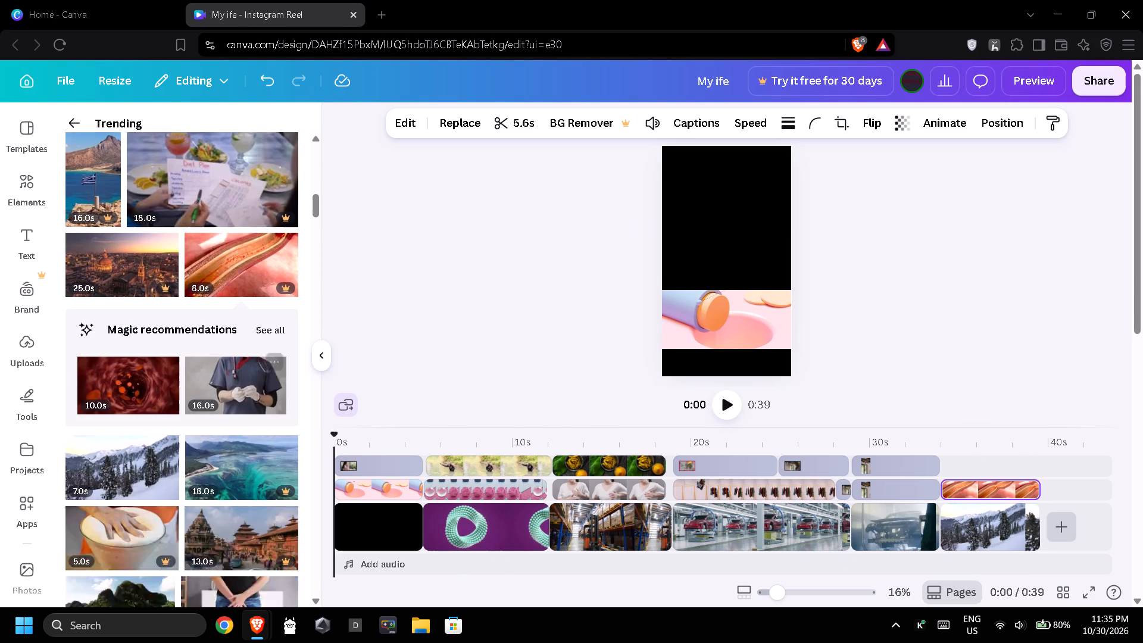
scroll(218, 430, down, 2)
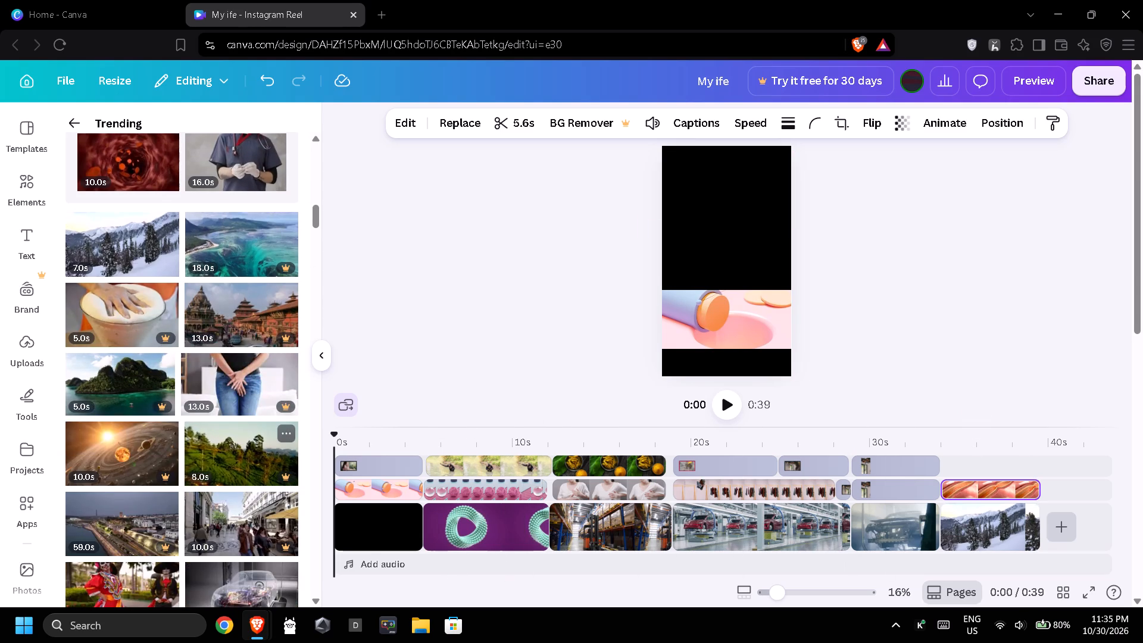
scroll(218, 429, down, 2)
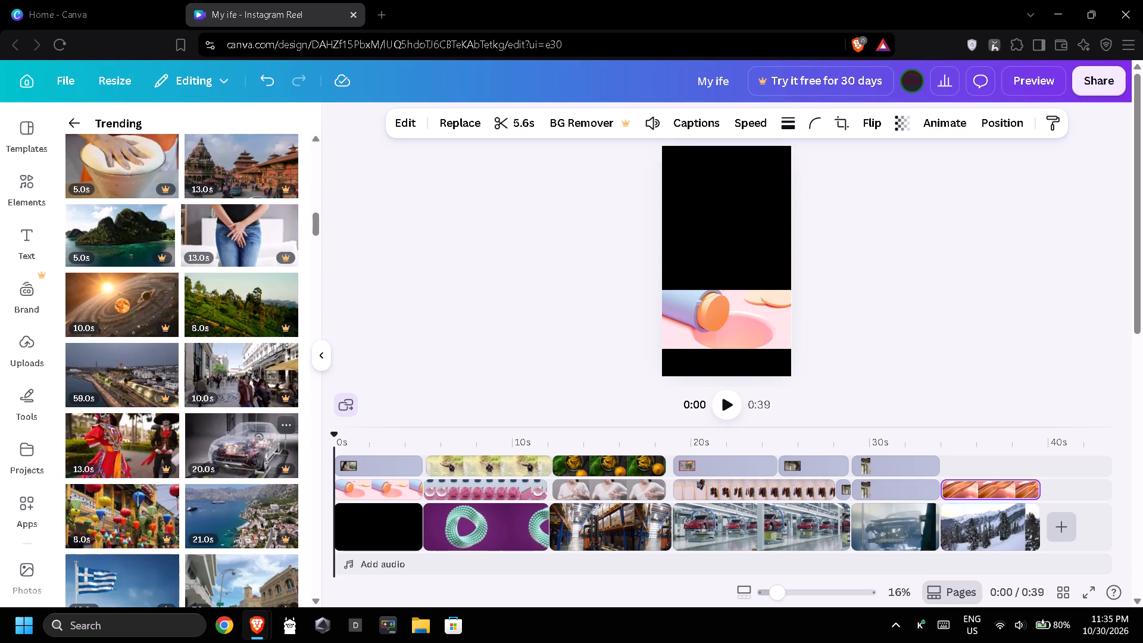
scroll(218, 429, down, 1)
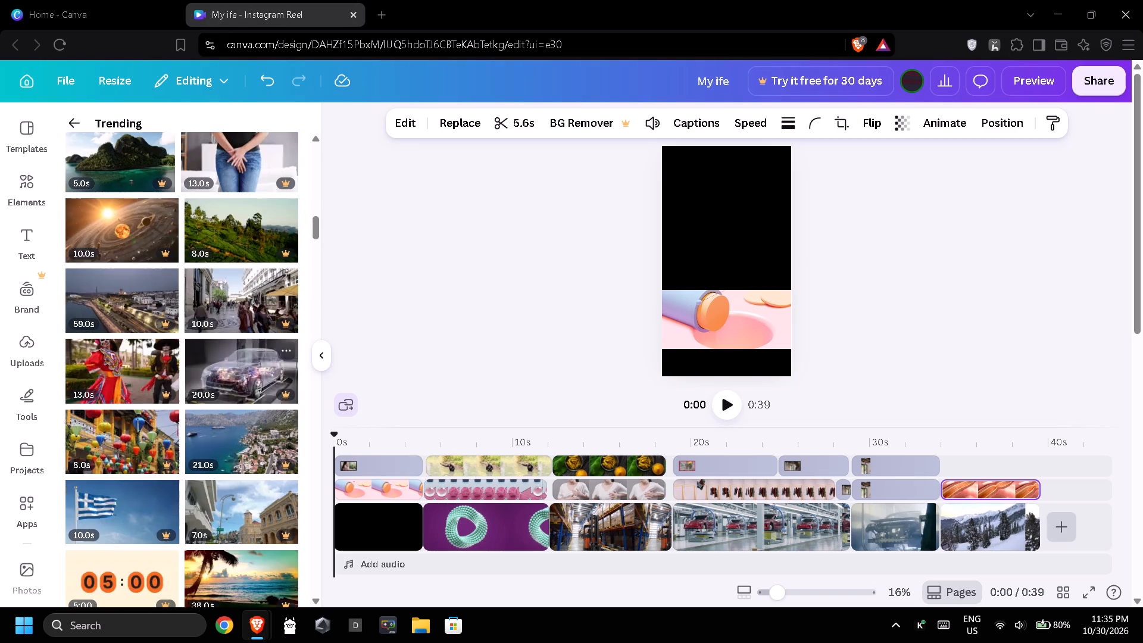
drag(230, 492, 230, 492)
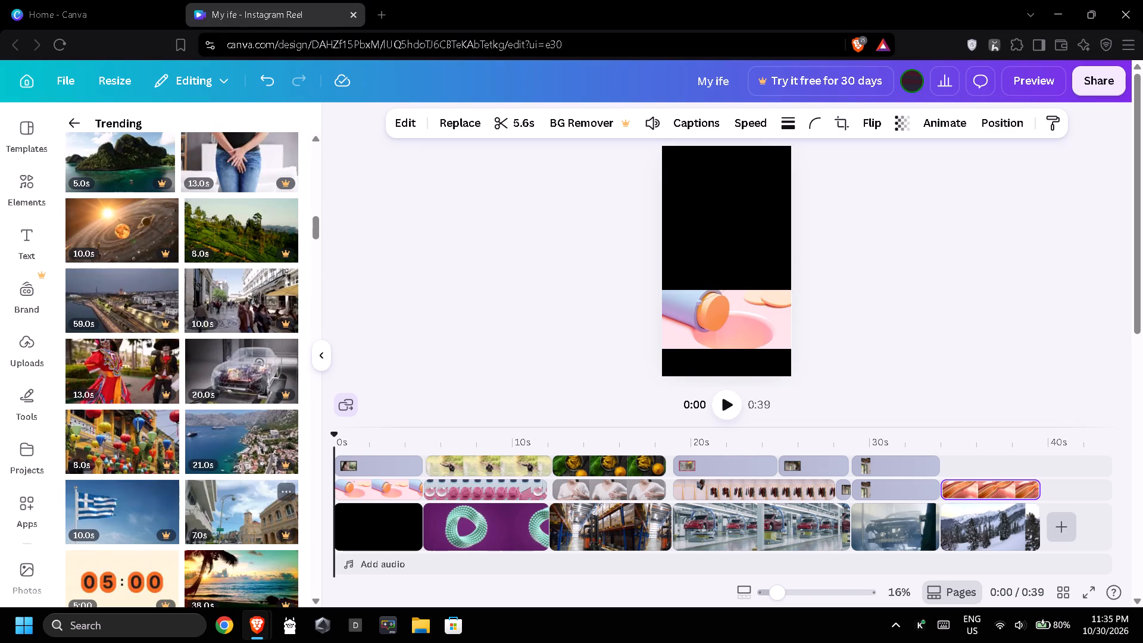
drag(230, 492, 981, 466)
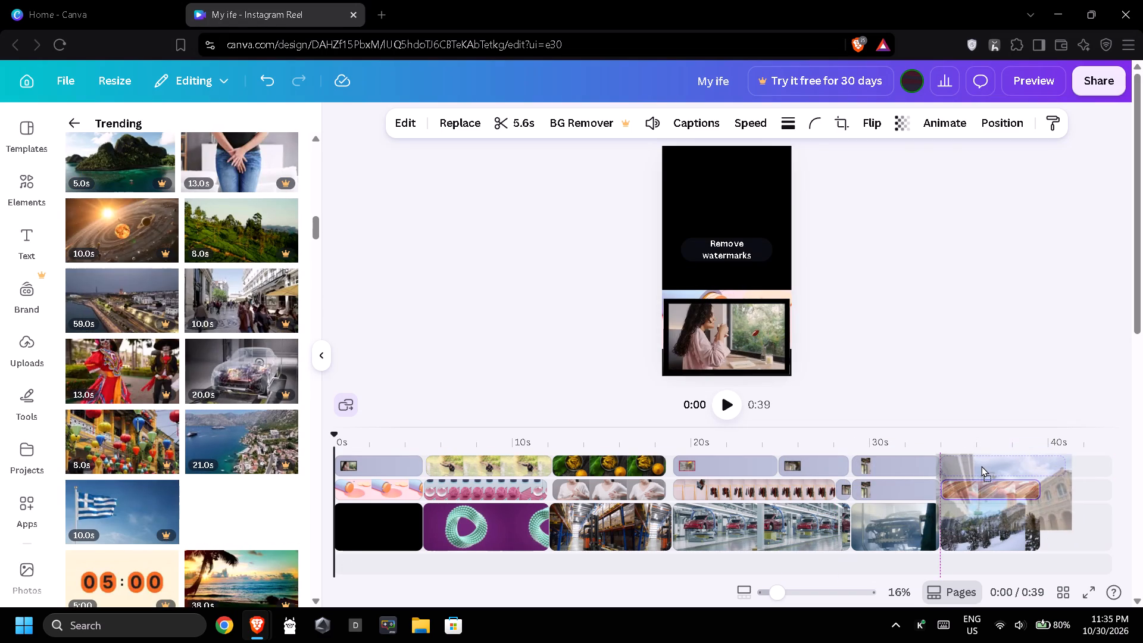
drag(981, 466, 1011, 466)
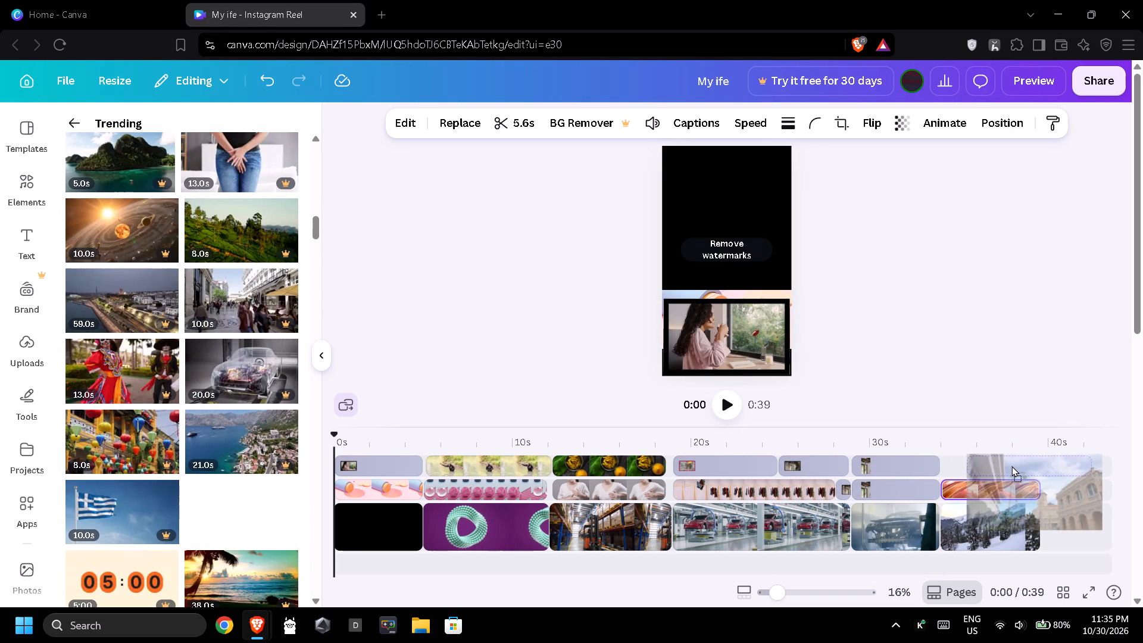
drag(1011, 466, 1025, 455)
drag(1026, 465, 989, 460)
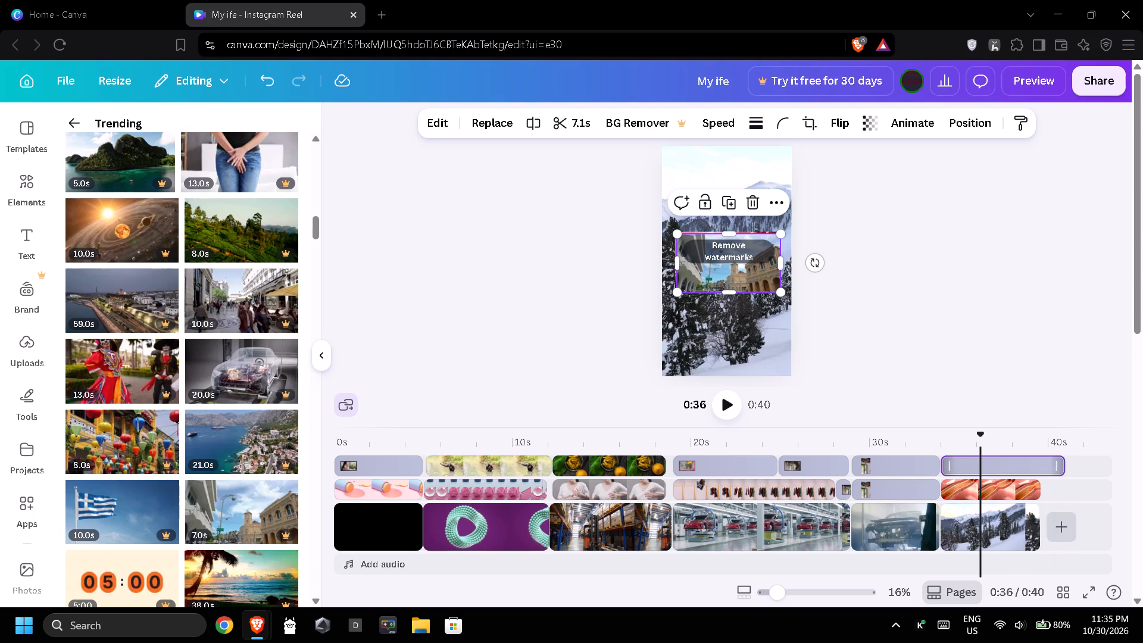
drag(1060, 466, 1040, 466)
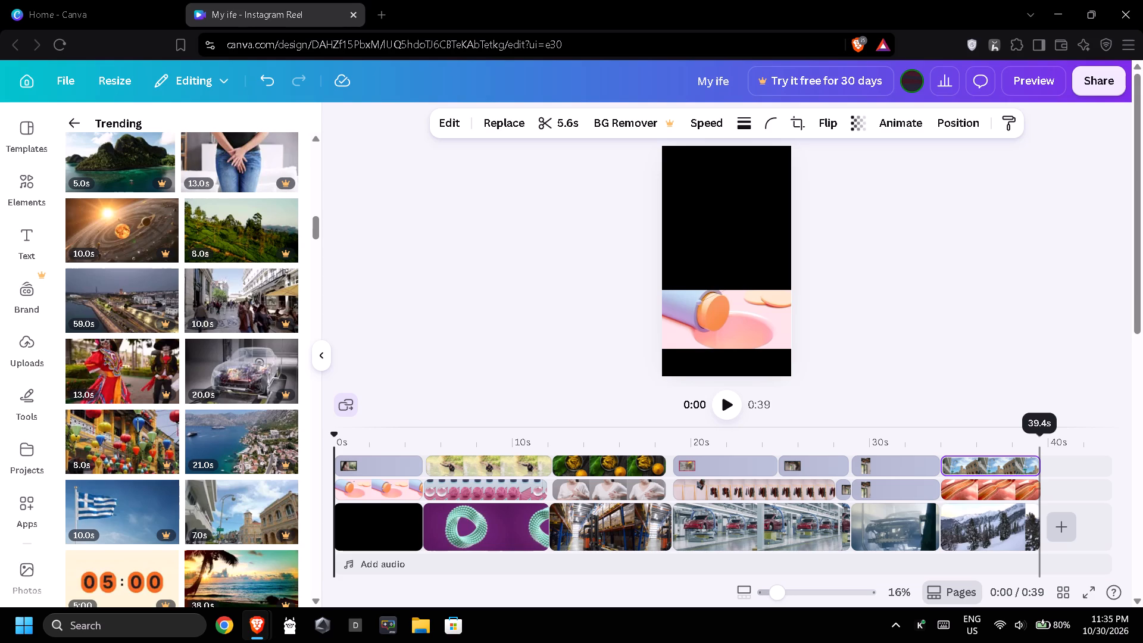
click(1080, 479)
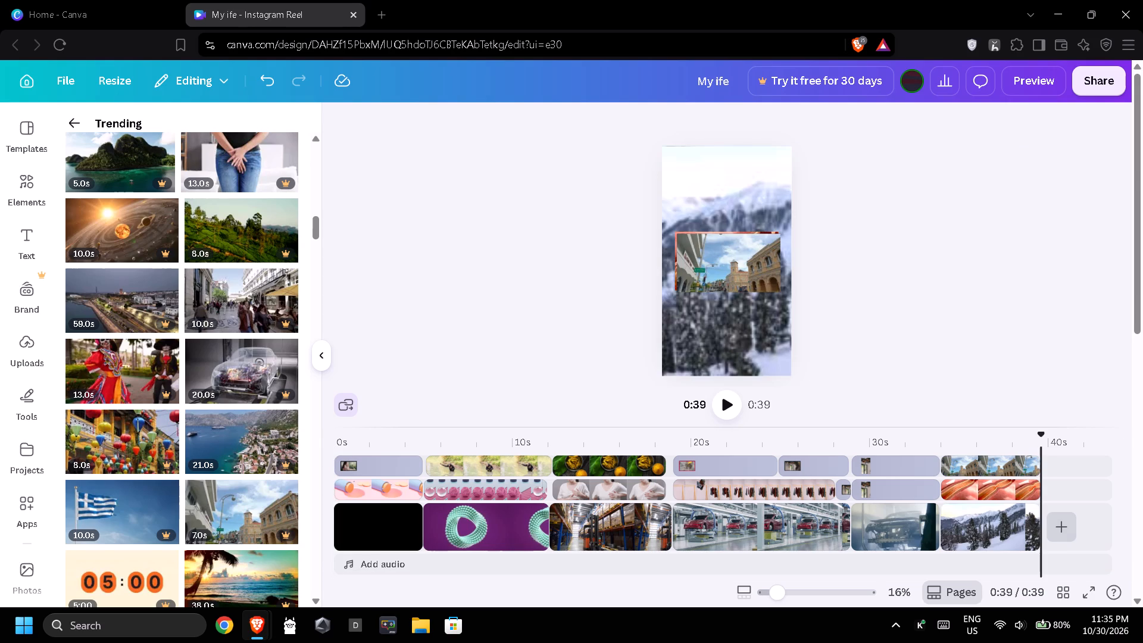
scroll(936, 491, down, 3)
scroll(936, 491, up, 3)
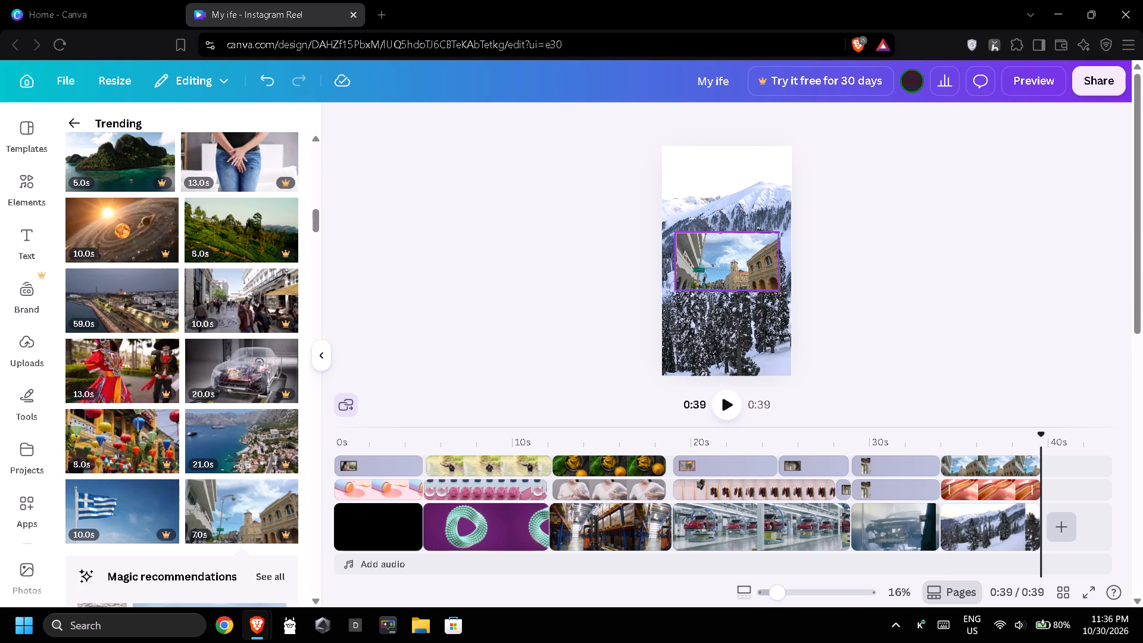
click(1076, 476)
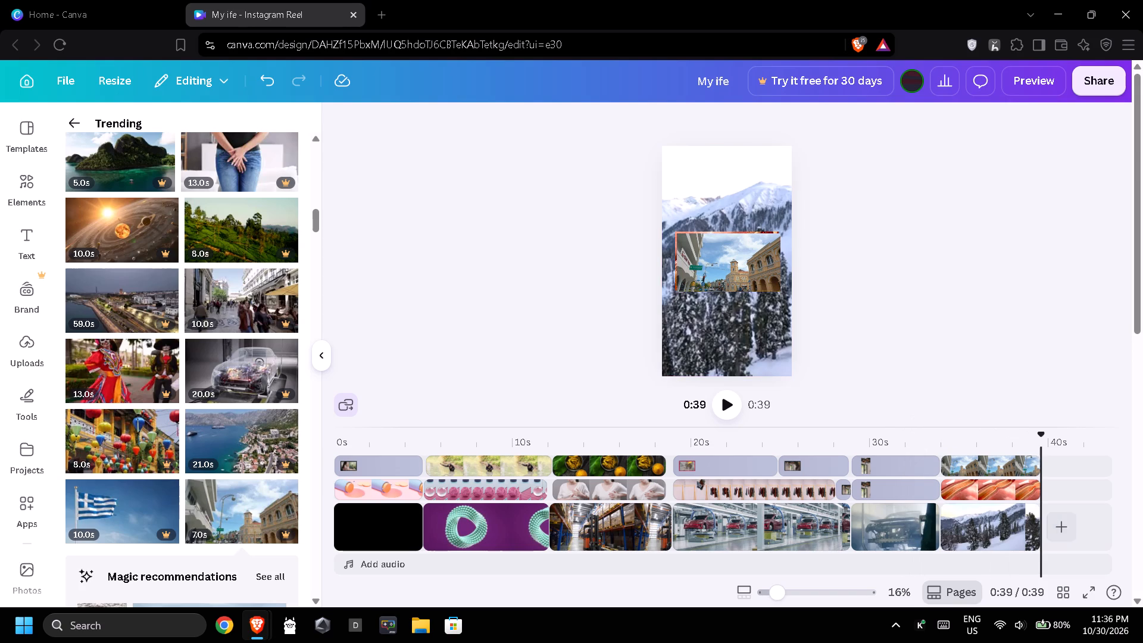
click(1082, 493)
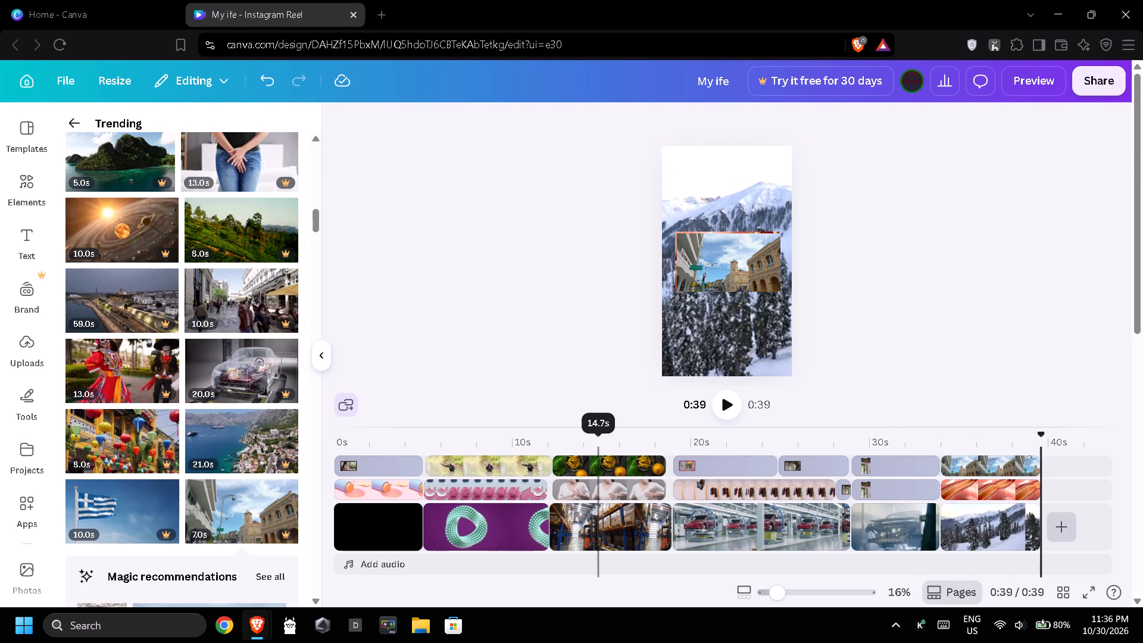
Delete the black, purple ring and warehouse clips from the main track together with all the overlay clips above them.
drag(587, 562, 397, 494)
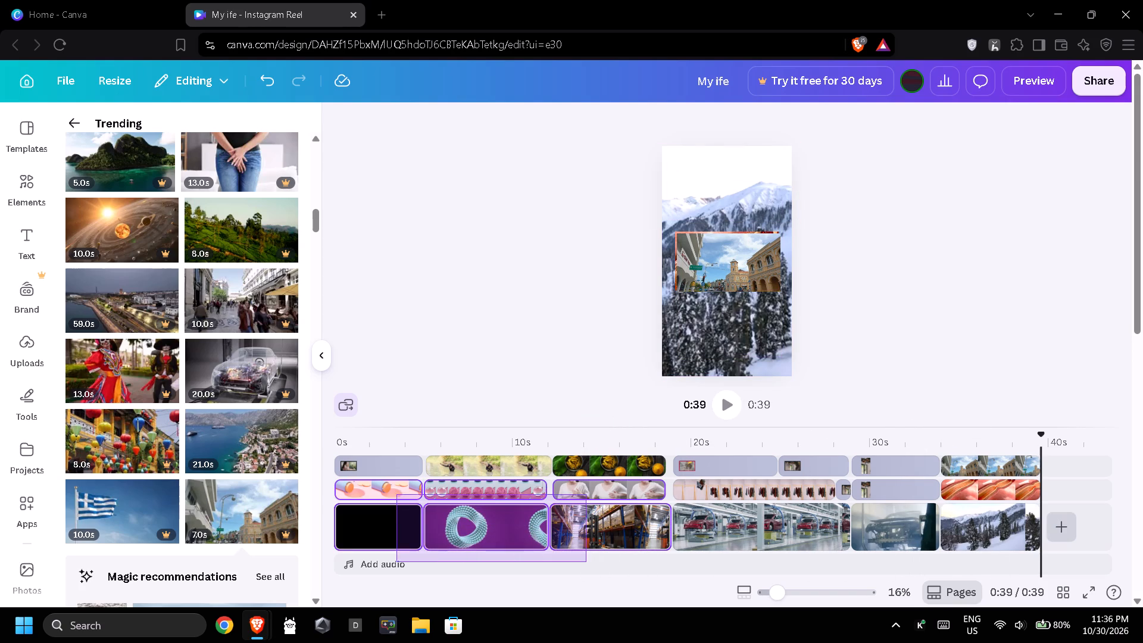
drag(397, 494, 397, 464)
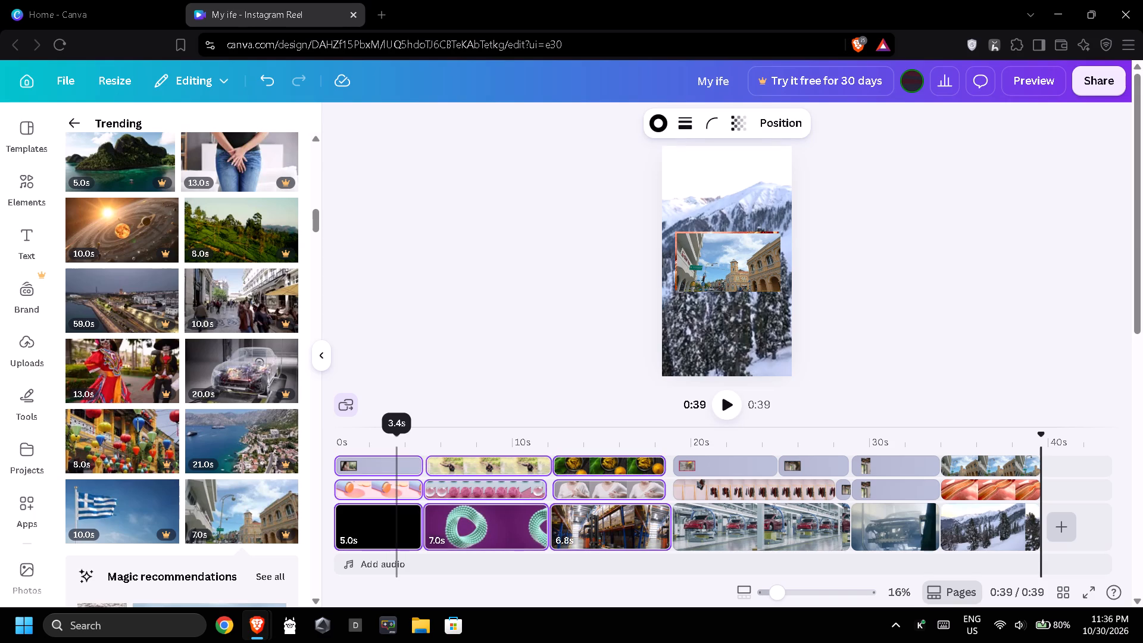
key(BackSpace)
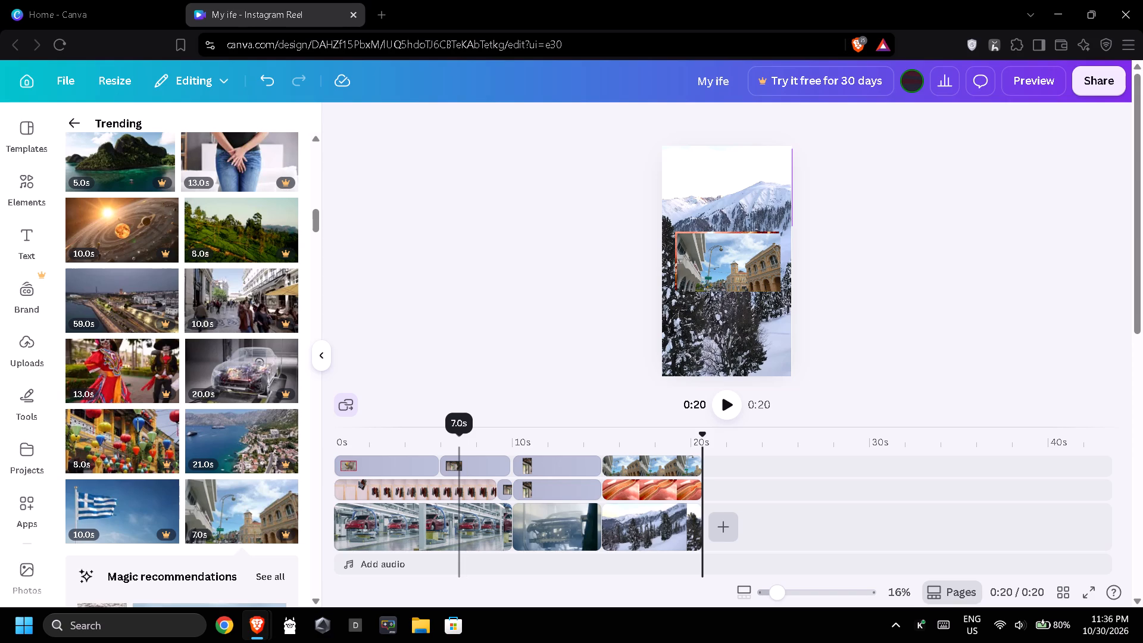
Add the 7-second old-town street video to the end of the main track and trim it to 5.7 s.
drag(268, 498, 475, 485)
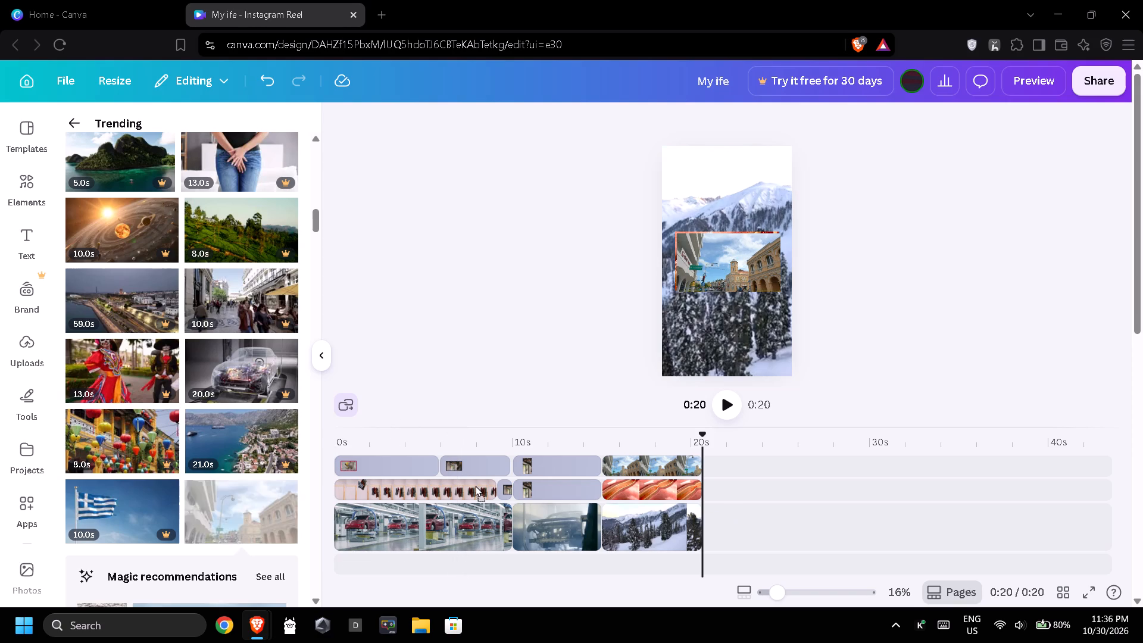
drag(475, 485, 772, 526)
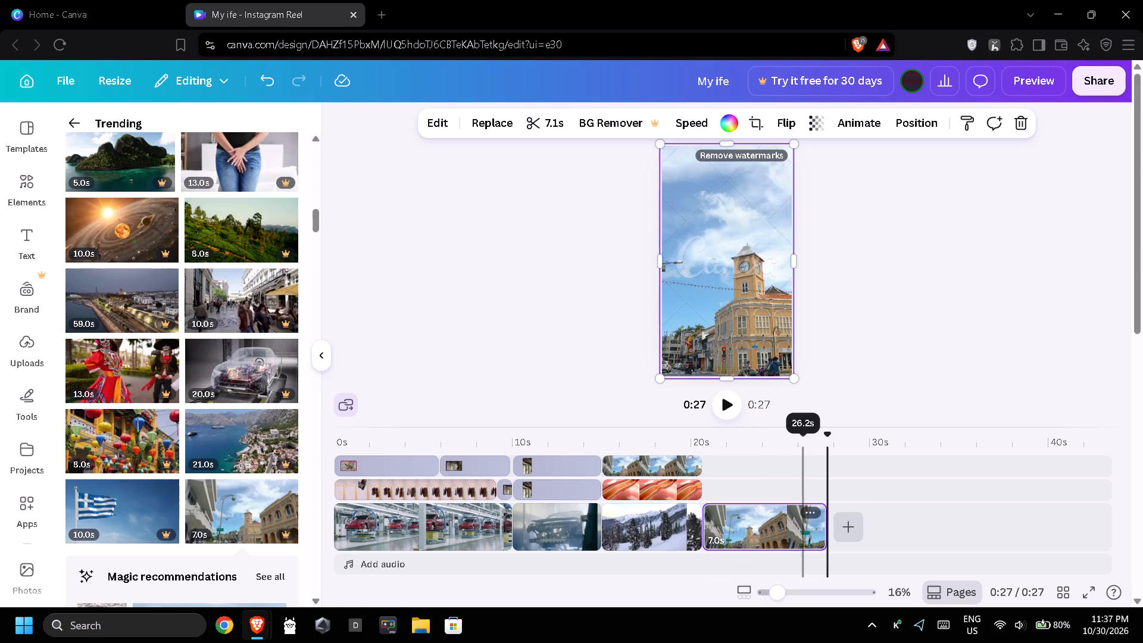
drag(820, 533, 798, 532)
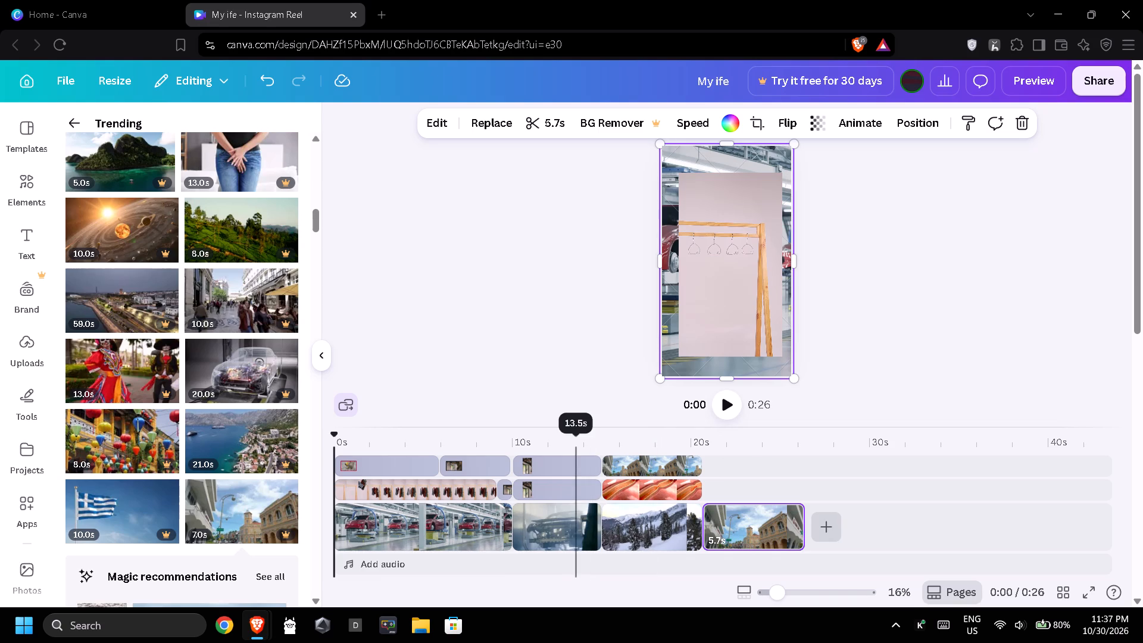
Place the 8-second colourful lantern video on the lower overlay row above the main-track street clip, trimmed to 5.7 s to match it.
scroll(211, 493, down, 1)
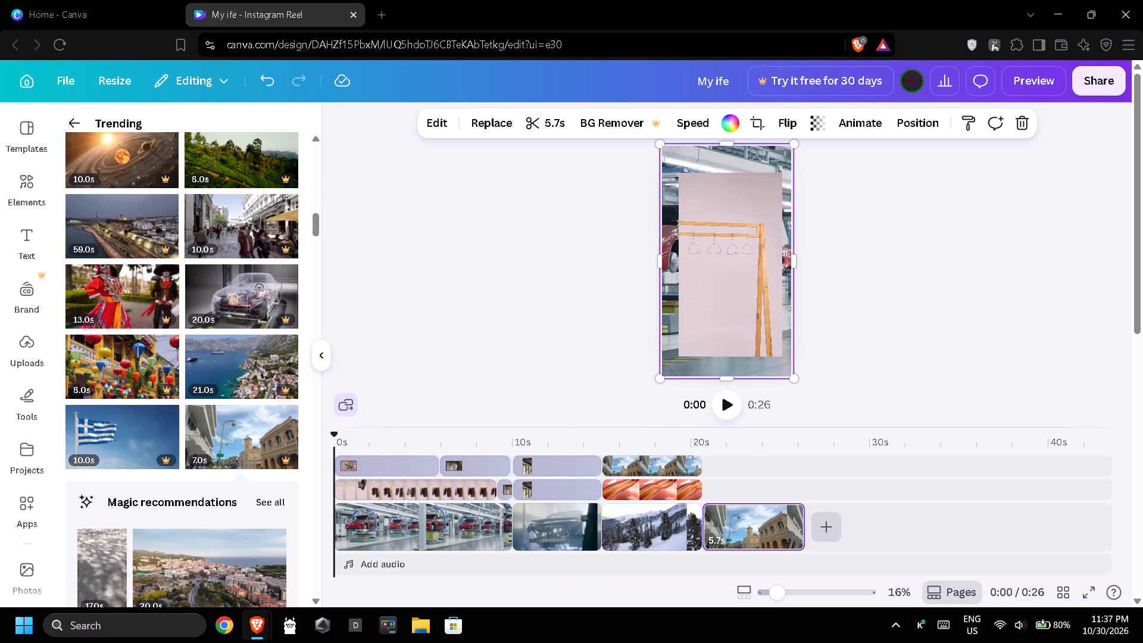
drag(126, 368, 361, 396)
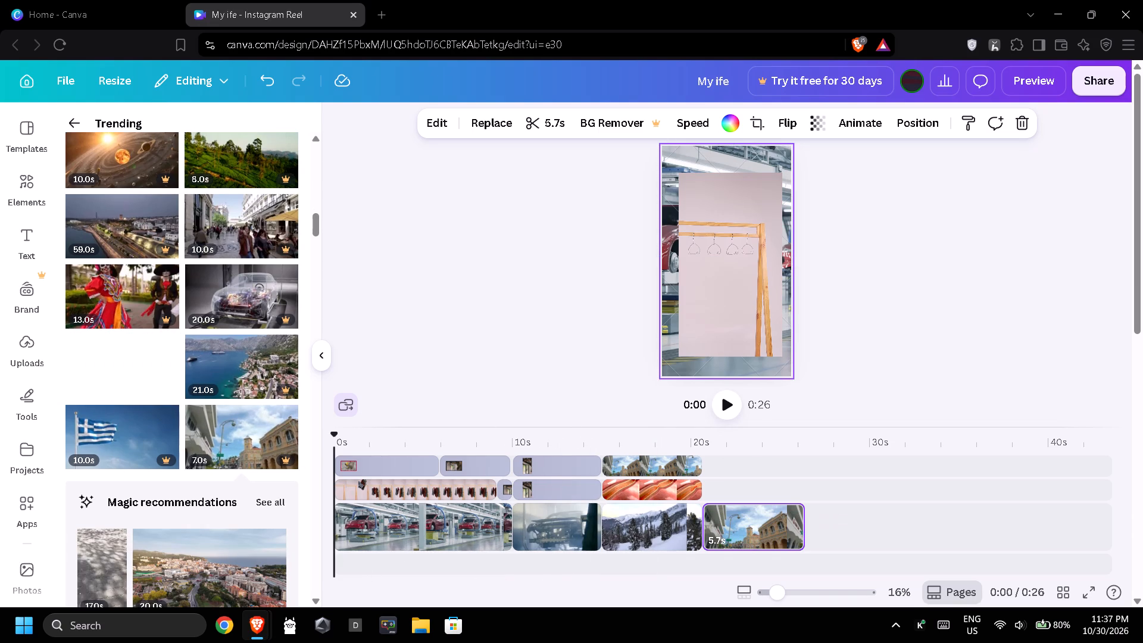
drag(361, 396, 757, 482)
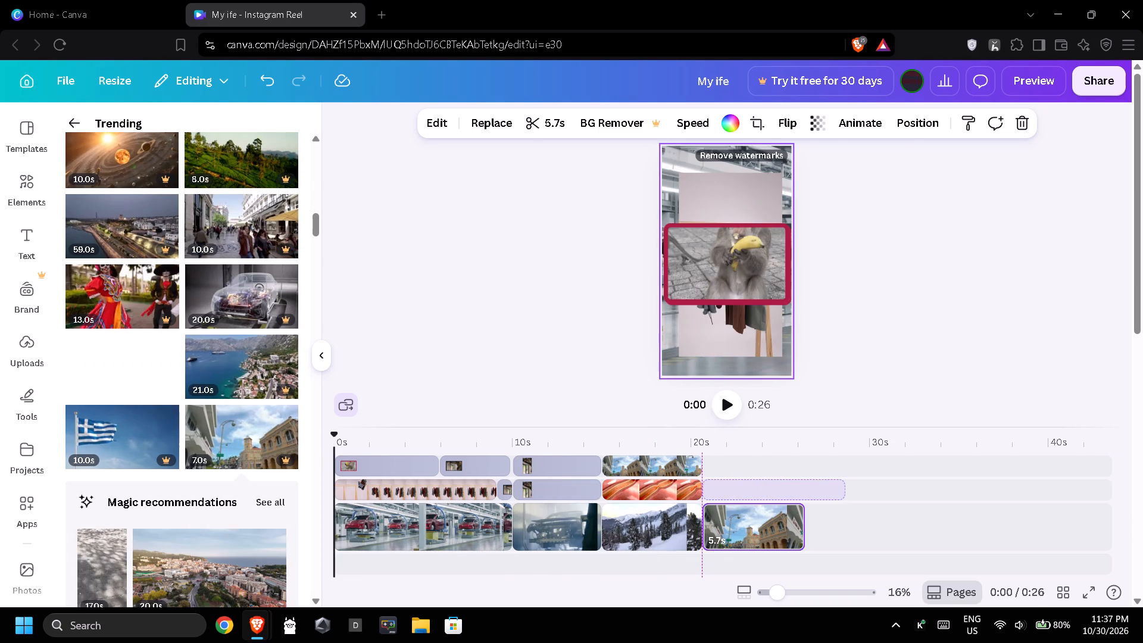
drag(839, 488, 808, 490)
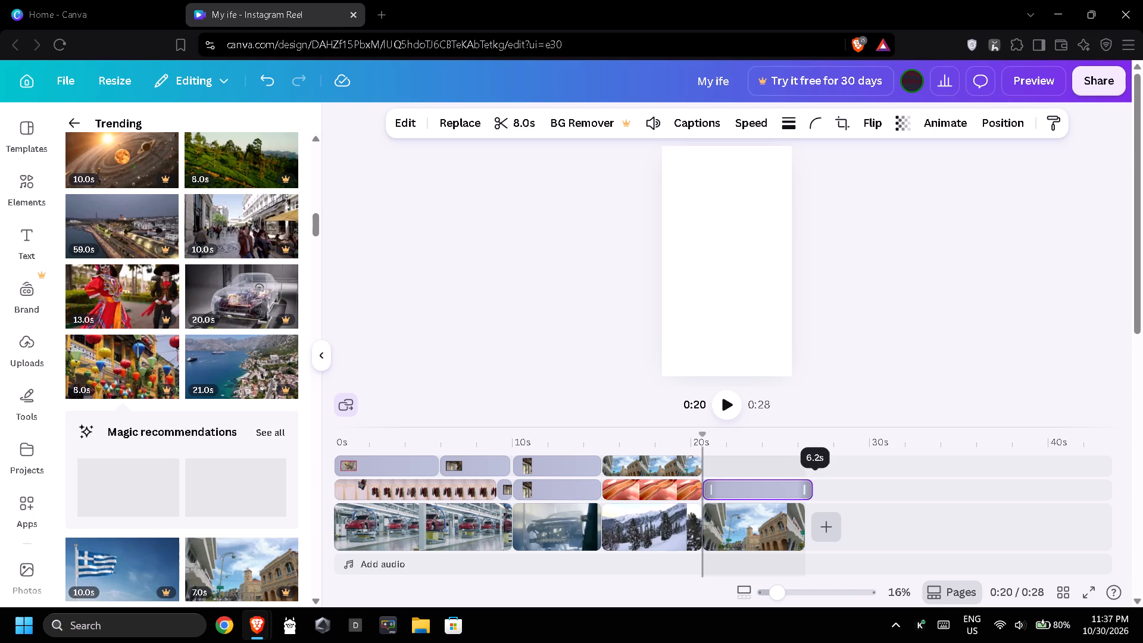
drag(808, 490, 804, 490)
click(875, 491)
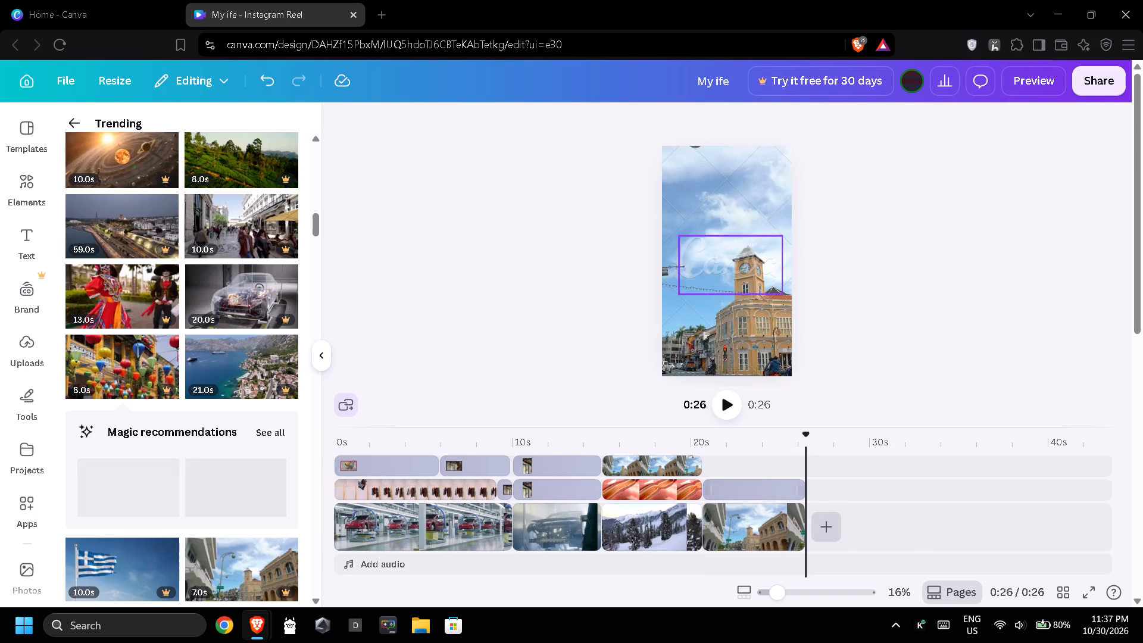
Place the 7-second old-town street video on the upper overlay row above the lantern clip and trim it to the same start and end.
scroll(254, 410, down, 4)
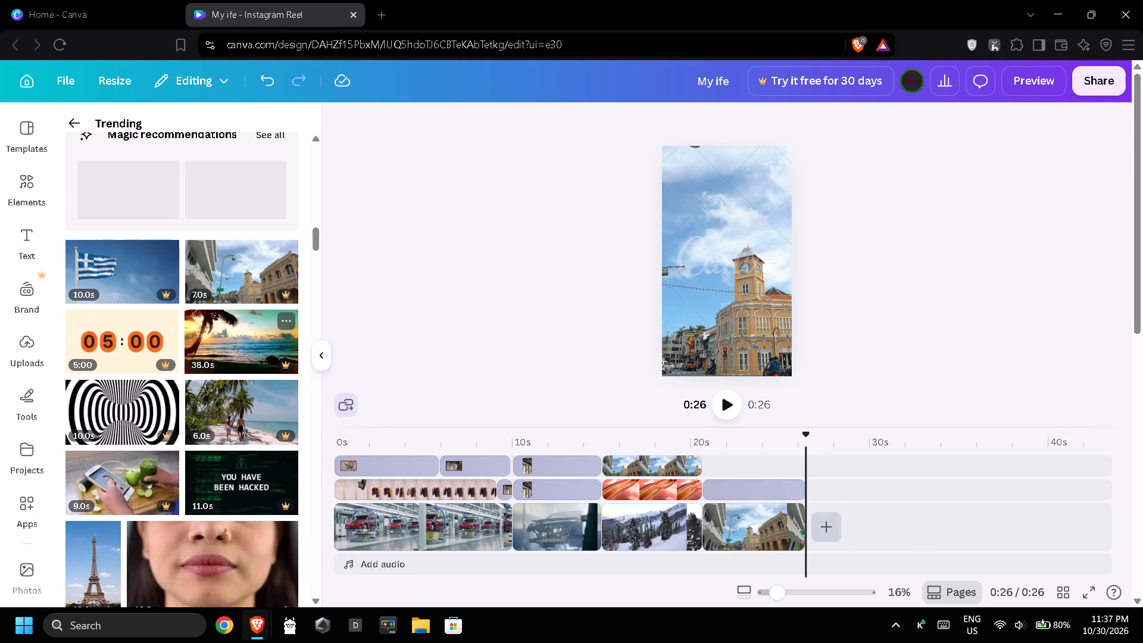
drag(221, 281, 757, 458)
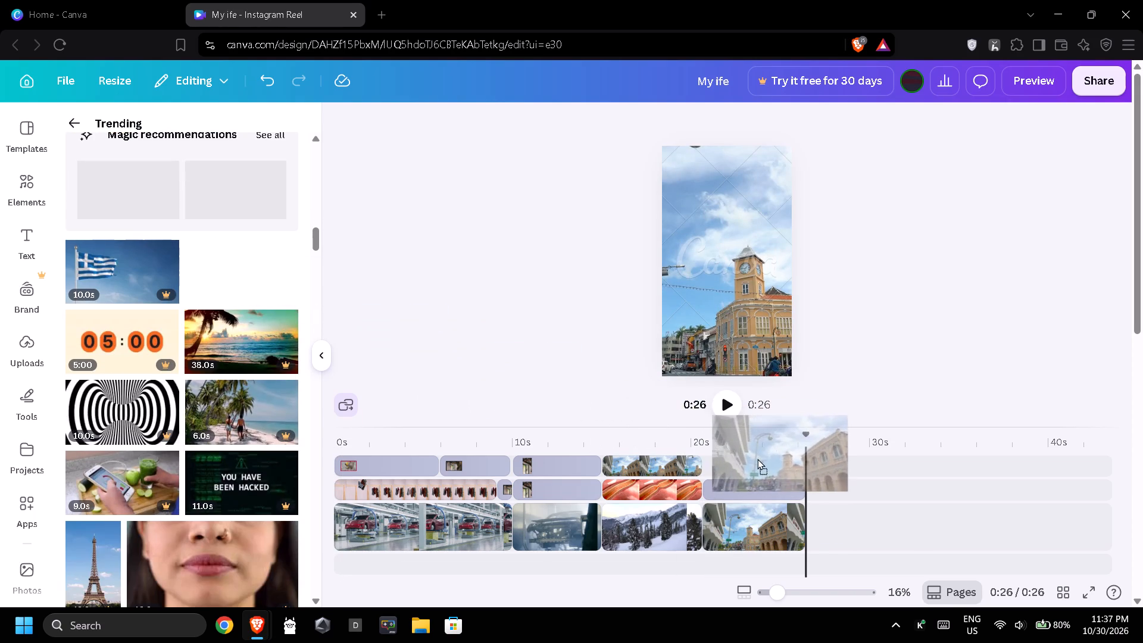
drag(757, 458, 763, 463)
drag(769, 464, 755, 464)
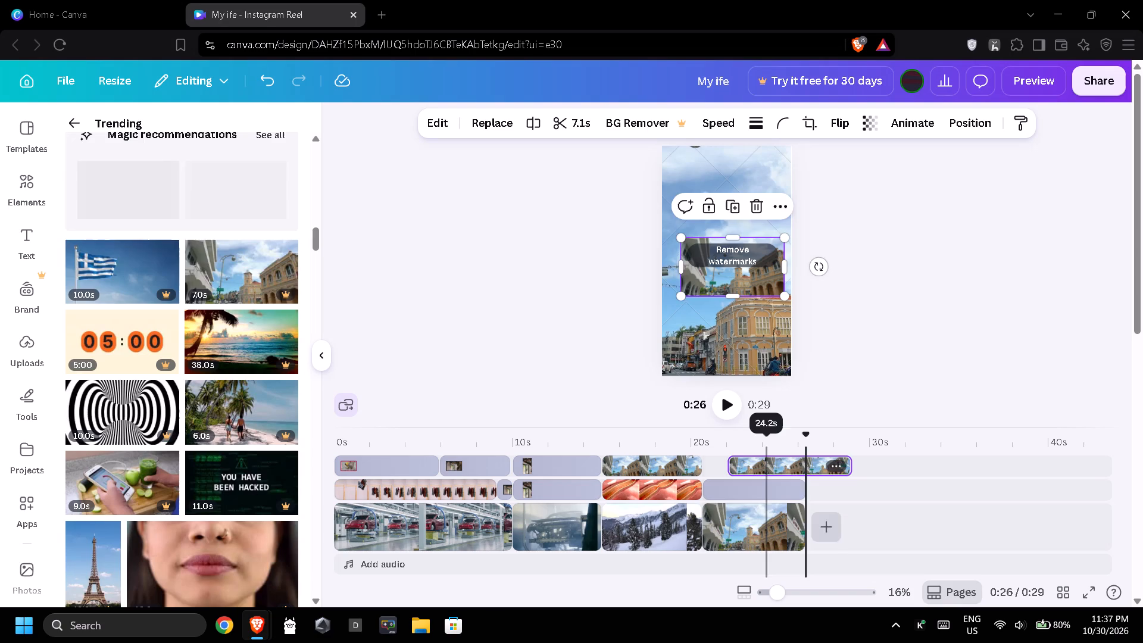
drag(755, 464, 745, 464)
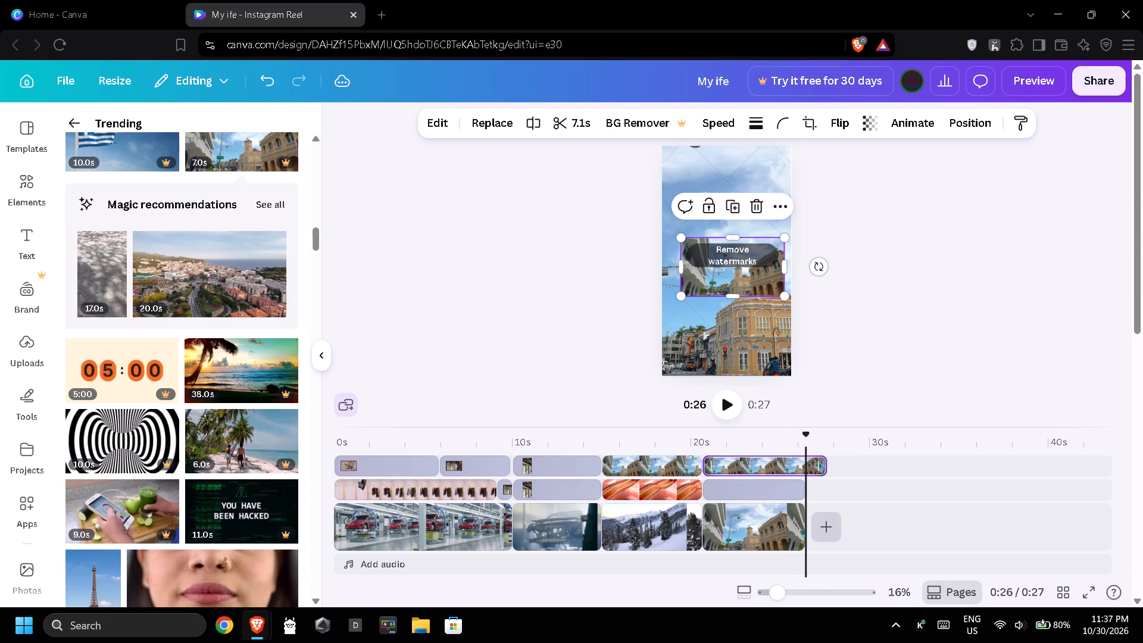
drag(825, 469, 809, 469)
click(876, 467)
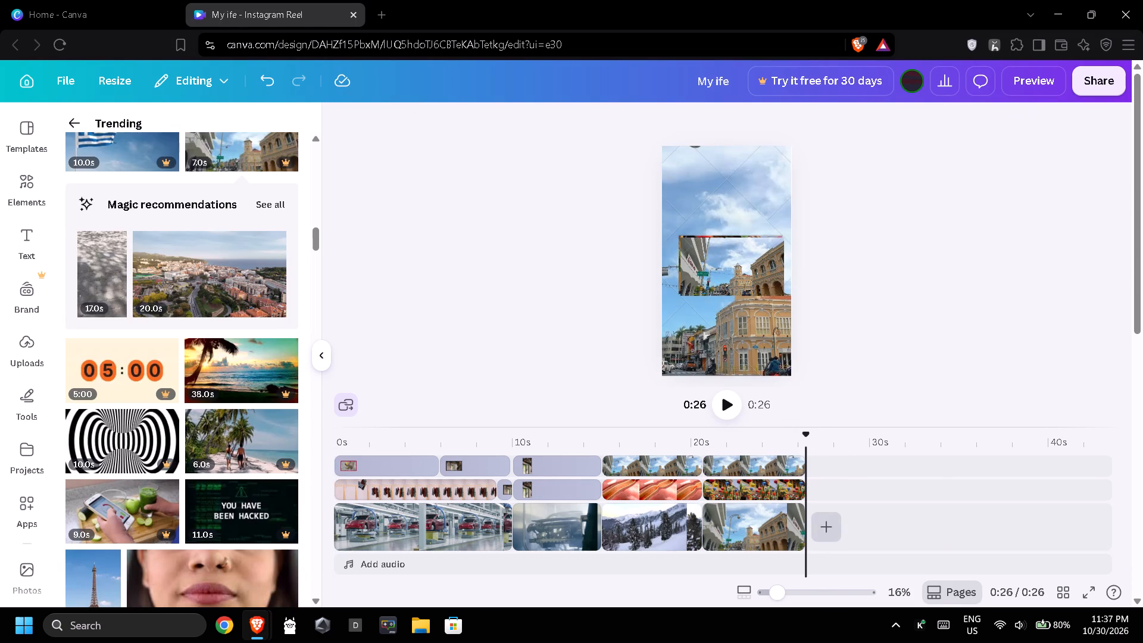
Set the corner rounding of the lantern overlay clip to 81.
scroll(200, 470, down, 5)
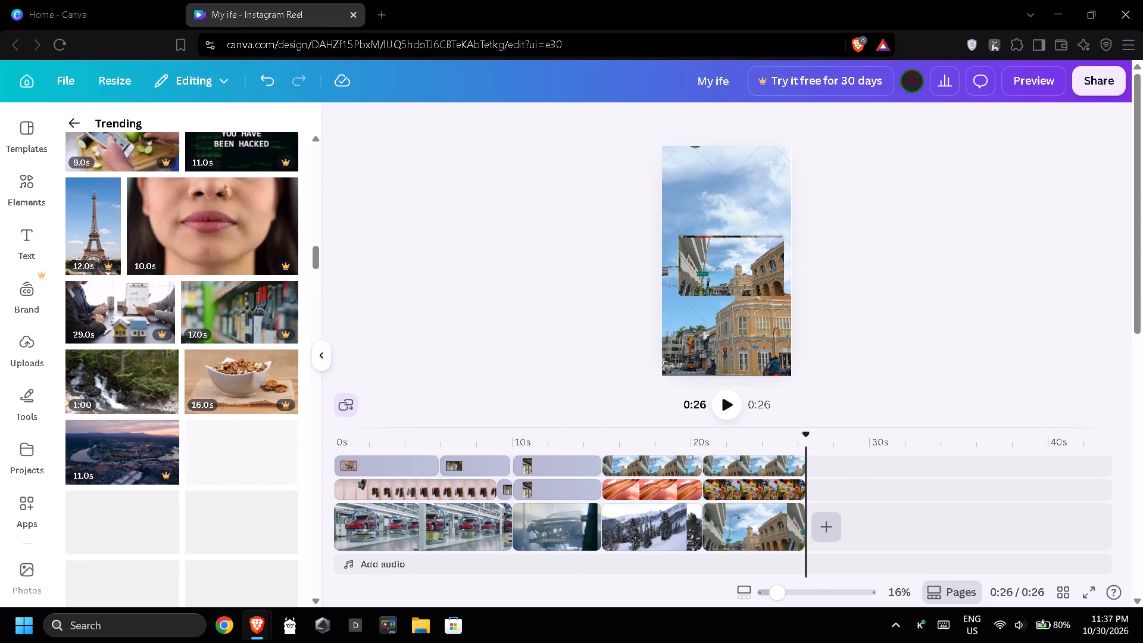
click(755, 488)
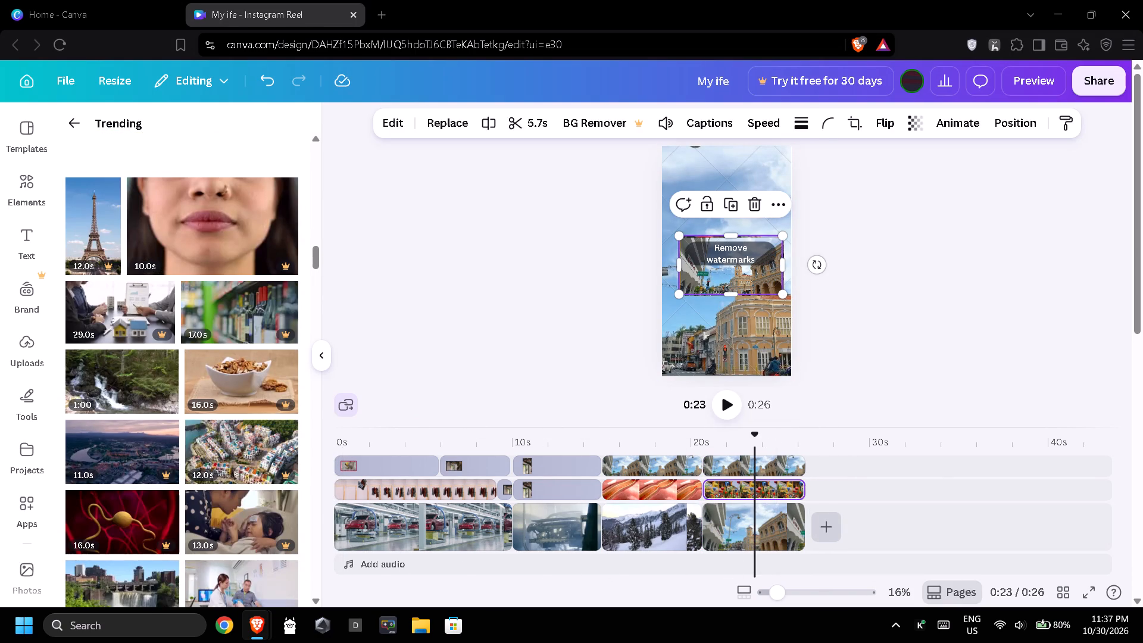
click(827, 122)
click(842, 185)
click(847, 186)
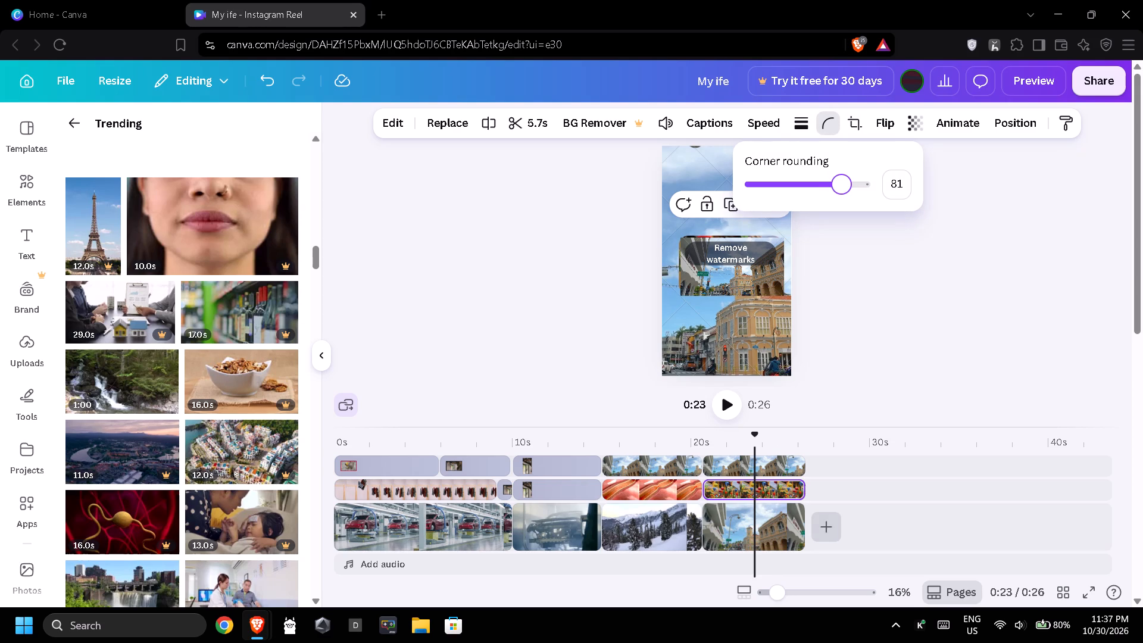
Make the lantern overlay clip semi-transparent.
click(913, 121)
drag(891, 183, 892, 183)
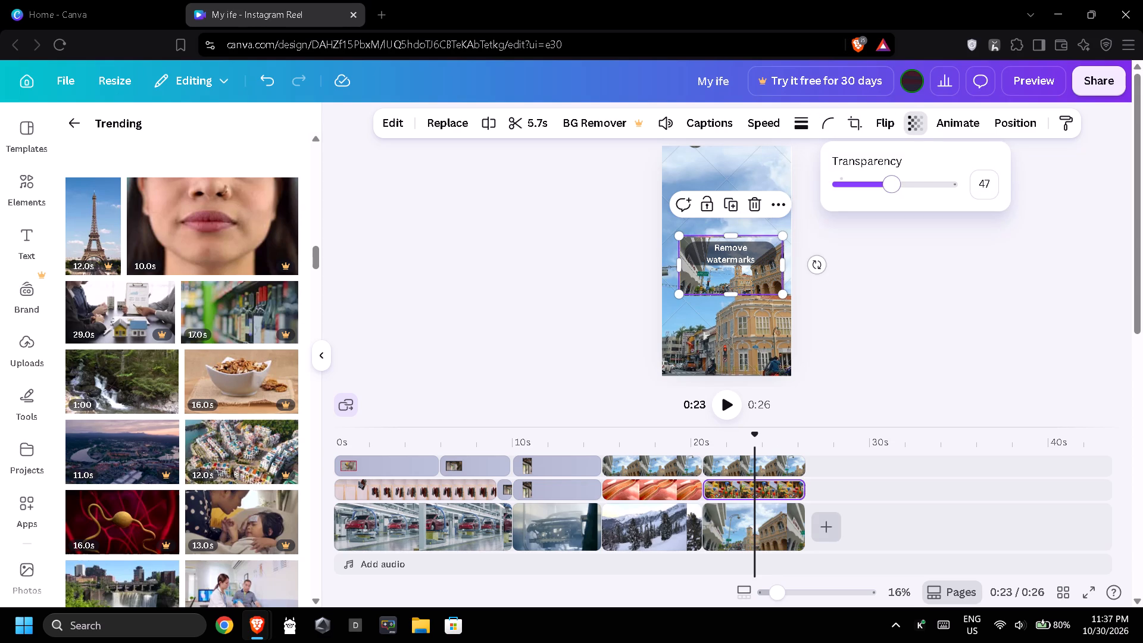
drag(892, 183, 913, 186)
click(886, 287)
Move the semi-transparent lantern overlay to the bottom of the frame and widen it to the frame's right edge.
drag(741, 283, 724, 341)
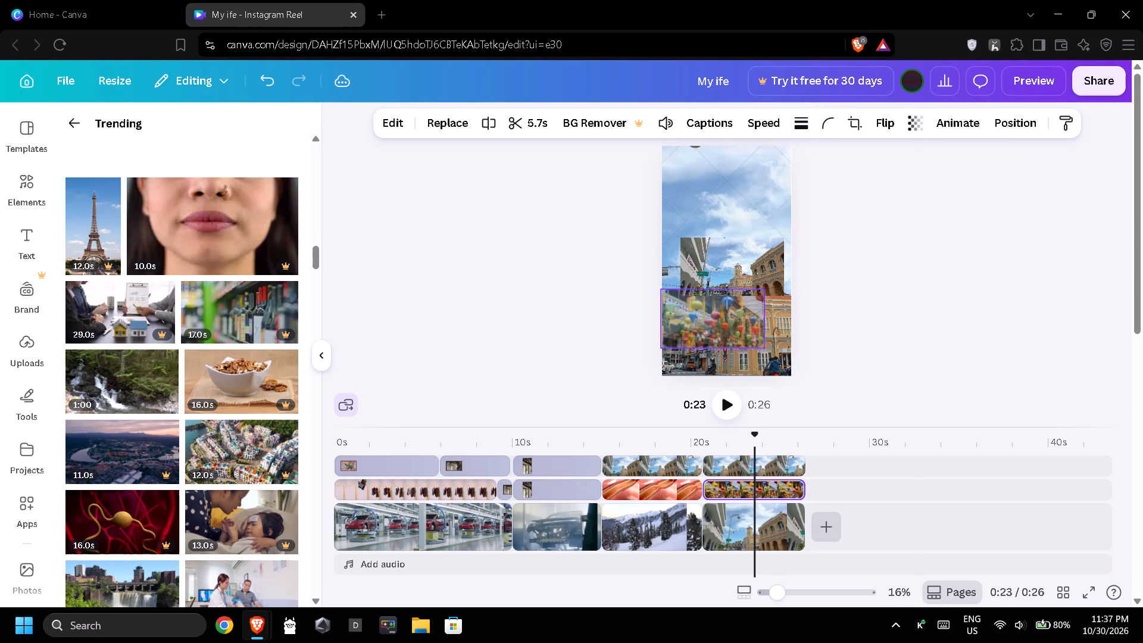
drag(724, 341, 725, 352)
click(725, 360)
drag(733, 347, 728, 354)
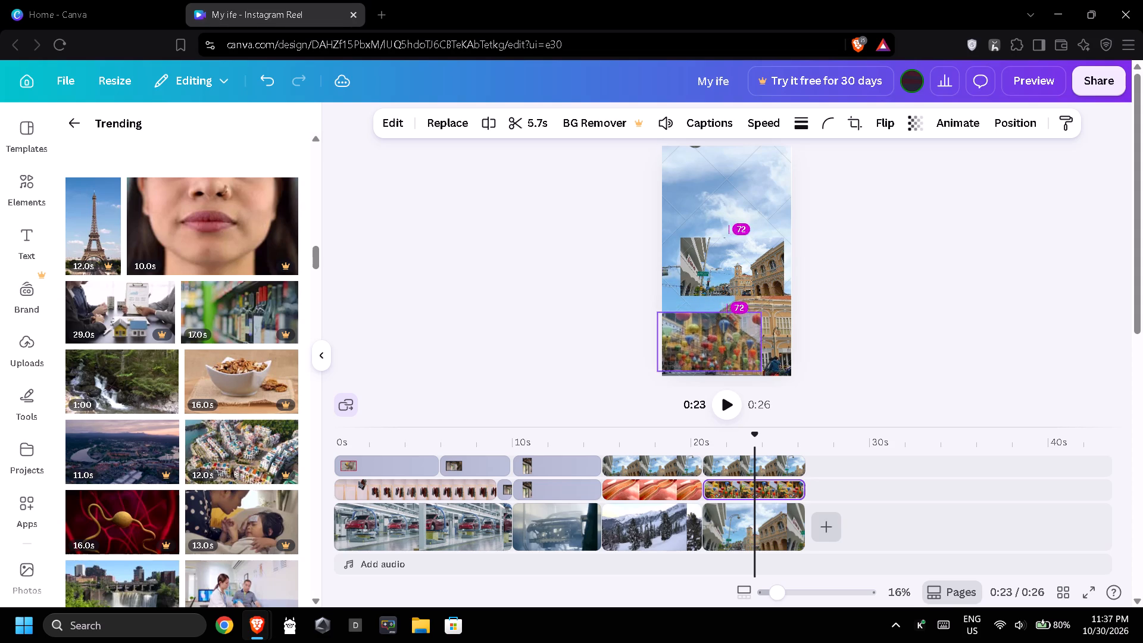
drag(728, 354, 728, 359)
drag(766, 346, 788, 350)
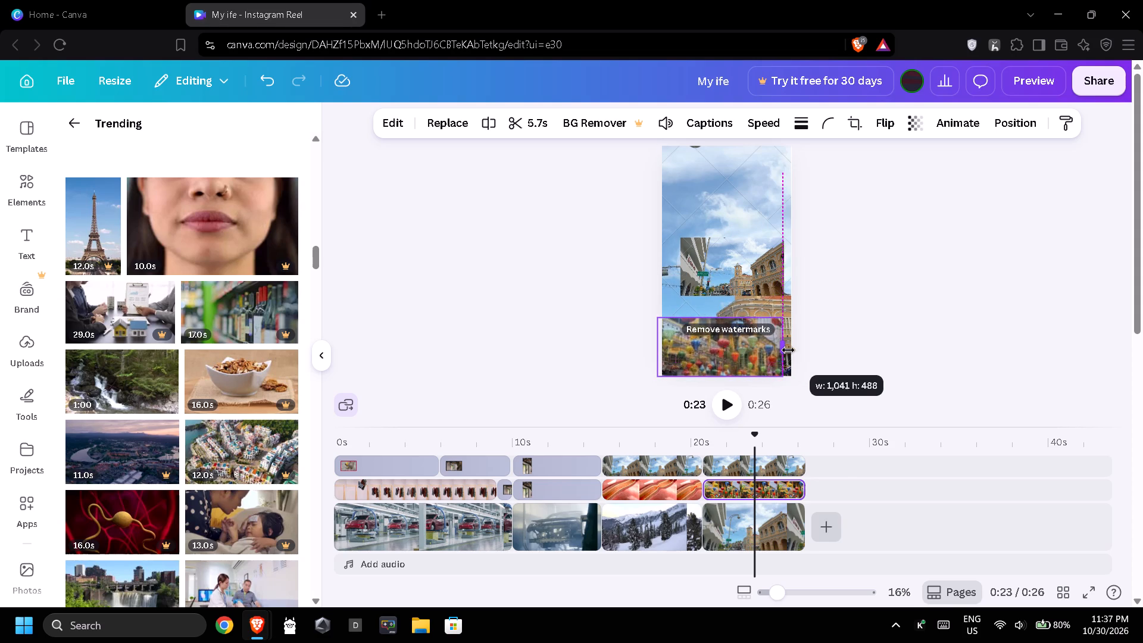
drag(788, 350, 795, 352)
click(844, 308)
Move the old-town street overlay above the lantern clip's section to the top of the frame and widen it to full frame width.
drag(732, 269, 724, 281)
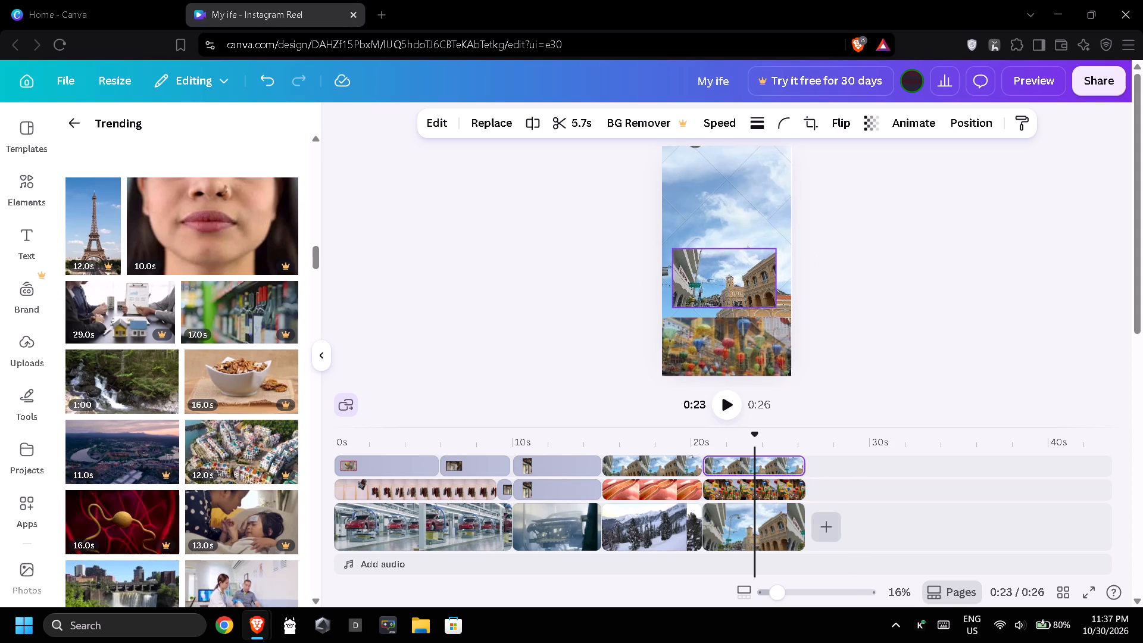
drag(724, 281, 716, 179)
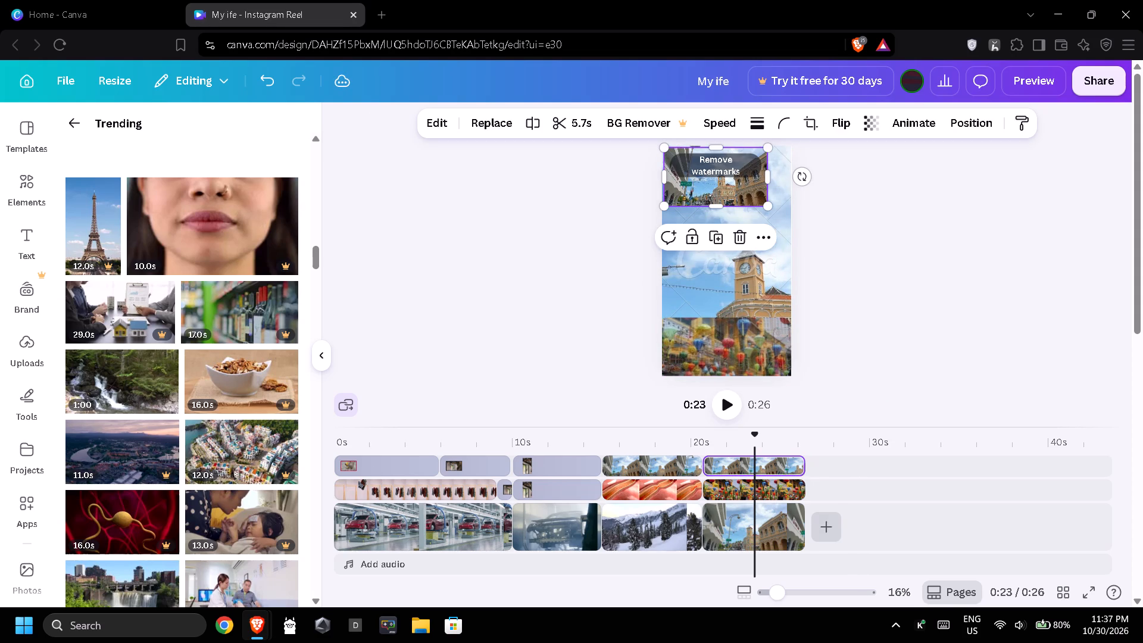
drag(769, 174, 794, 180)
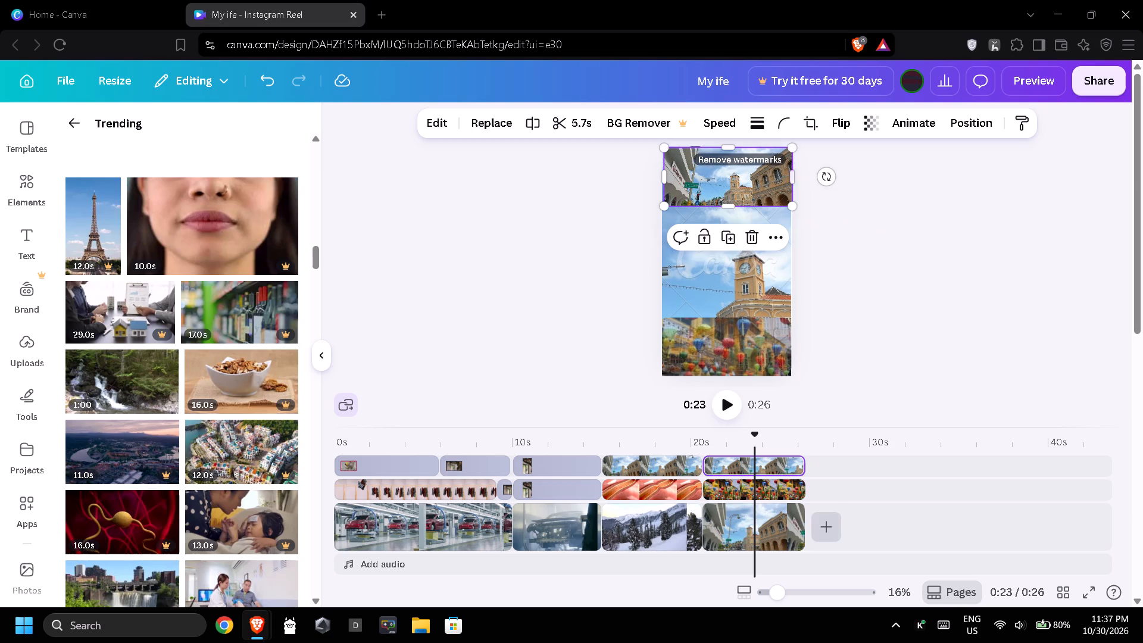
click(910, 248)
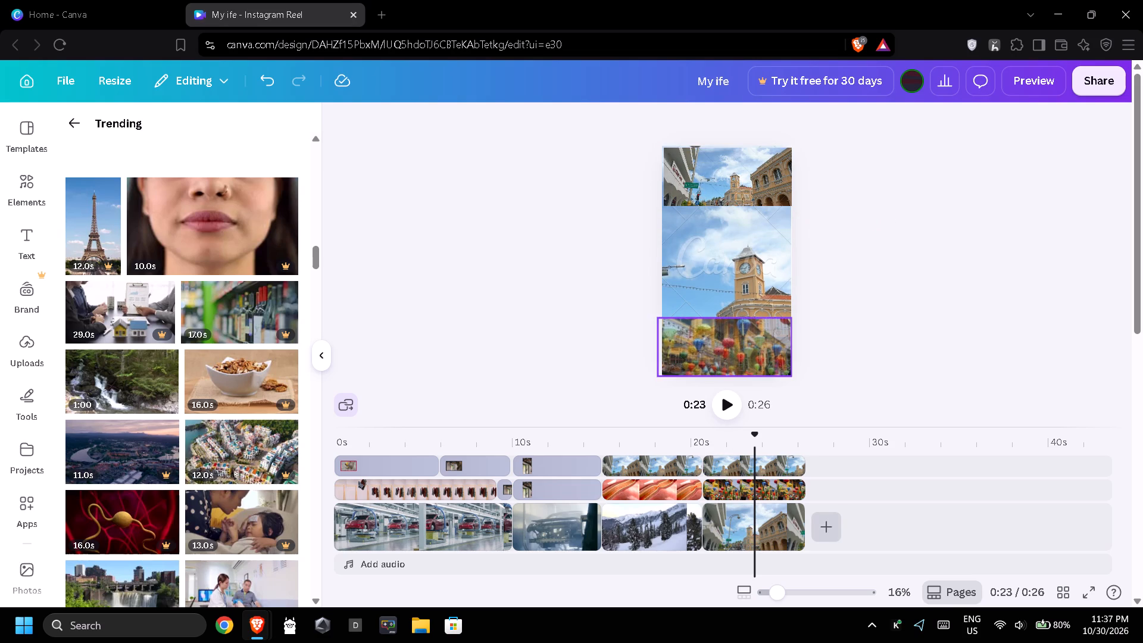
Set the lantern overlay's transparency to 98.
click(719, 358)
click(911, 124)
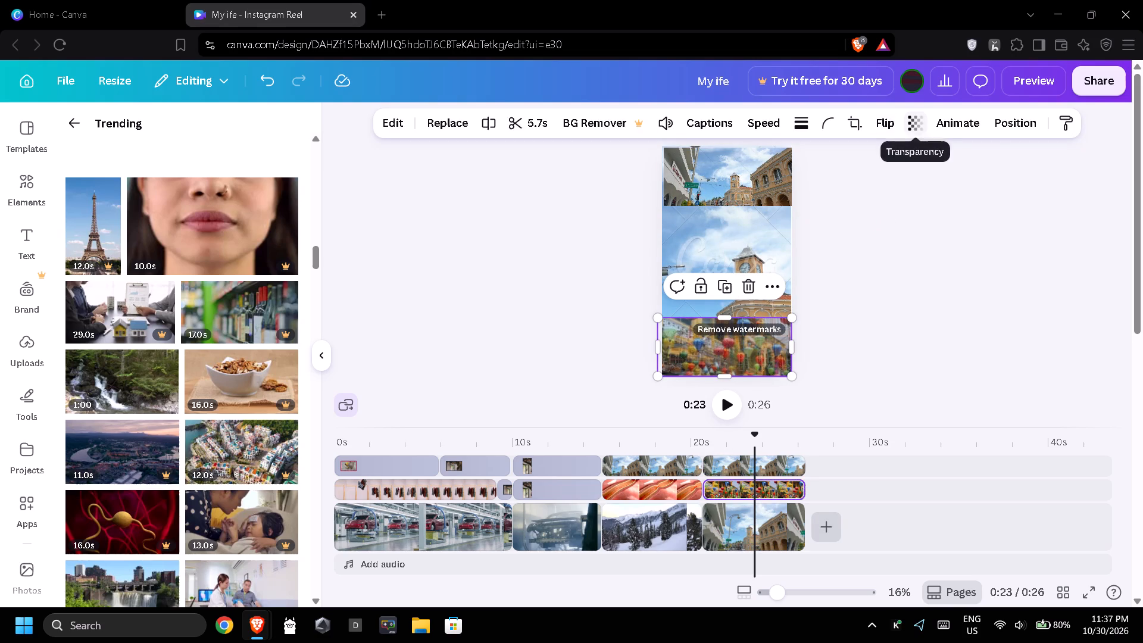
drag(926, 183, 968, 189)
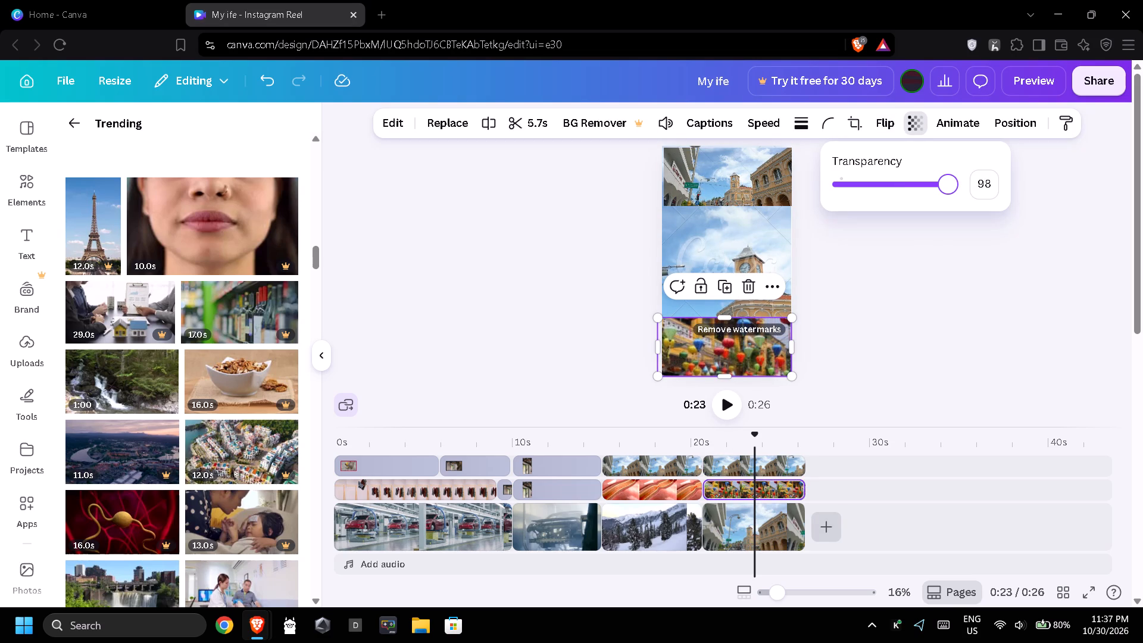
click(910, 339)
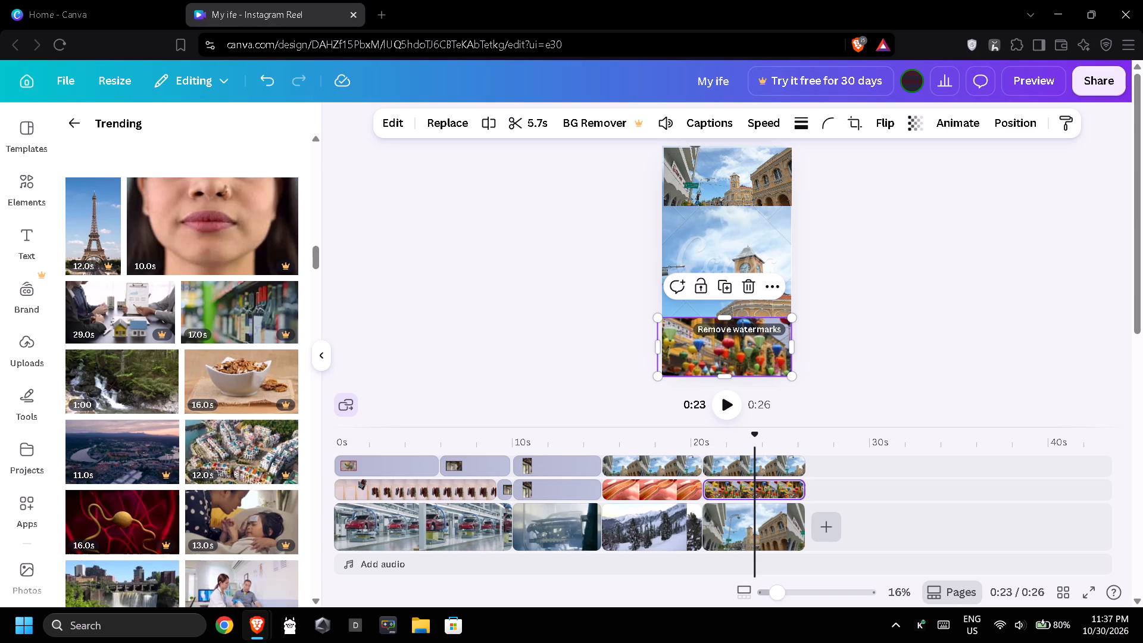
Pull the lantern overlay's left side in to the frame edge and extend its upper edge to make it taller.
drag(655, 346, 662, 346)
click(586, 359)
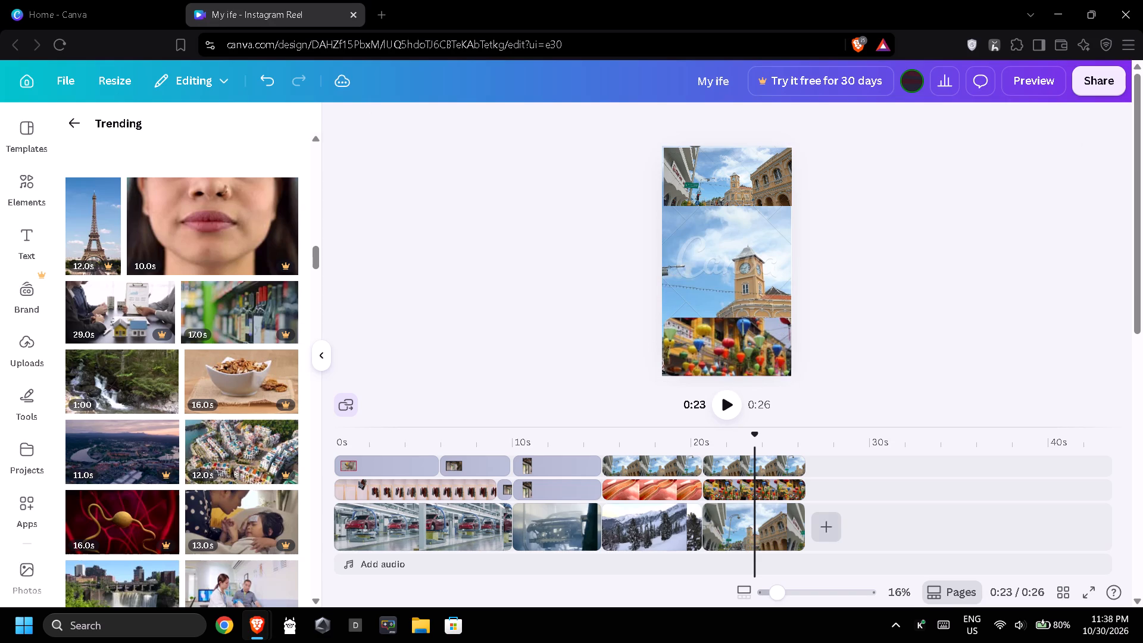
click(731, 327)
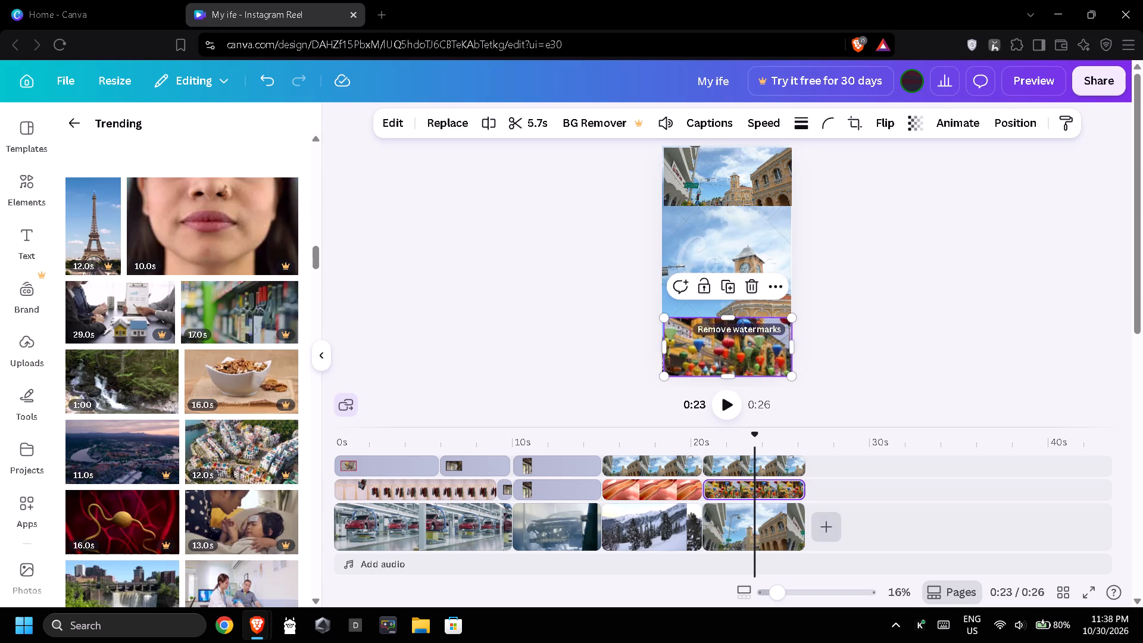
drag(733, 319, 735, 305)
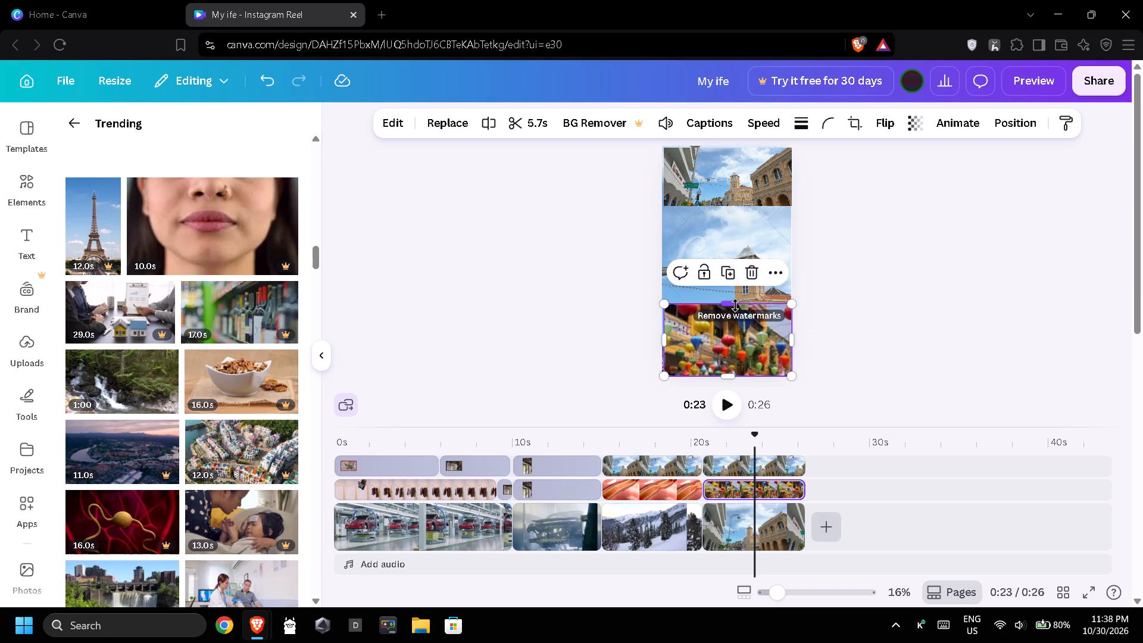
click(399, 387)
click(860, 369)
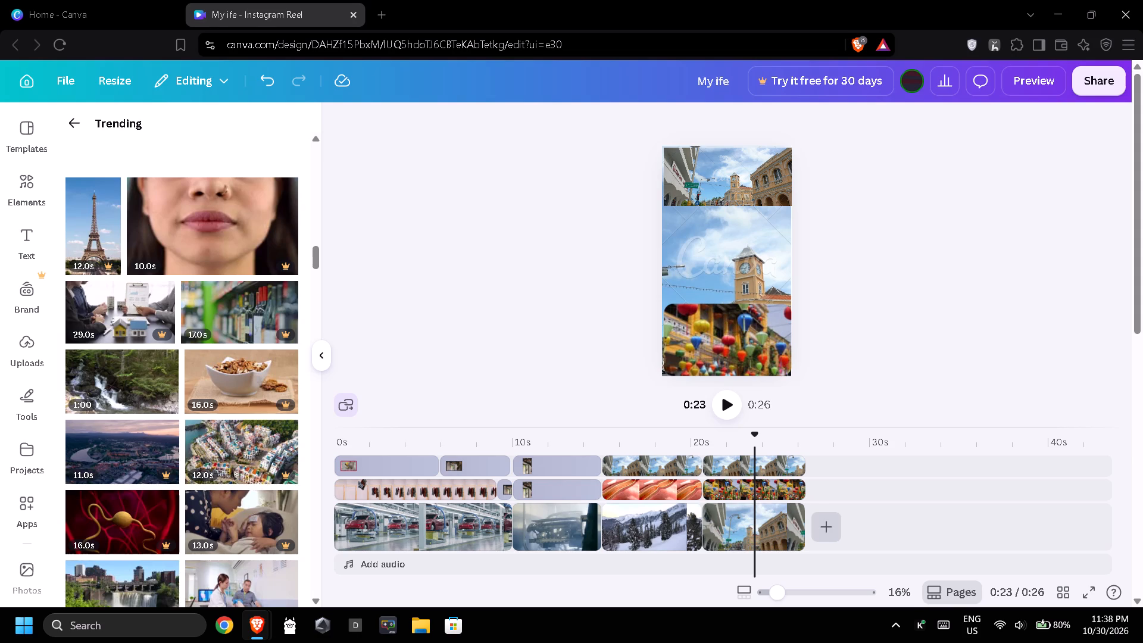
In the snowy mountain section, move the street overlay to the top of the frame, widen it to full width and make it taller.
click(655, 529)
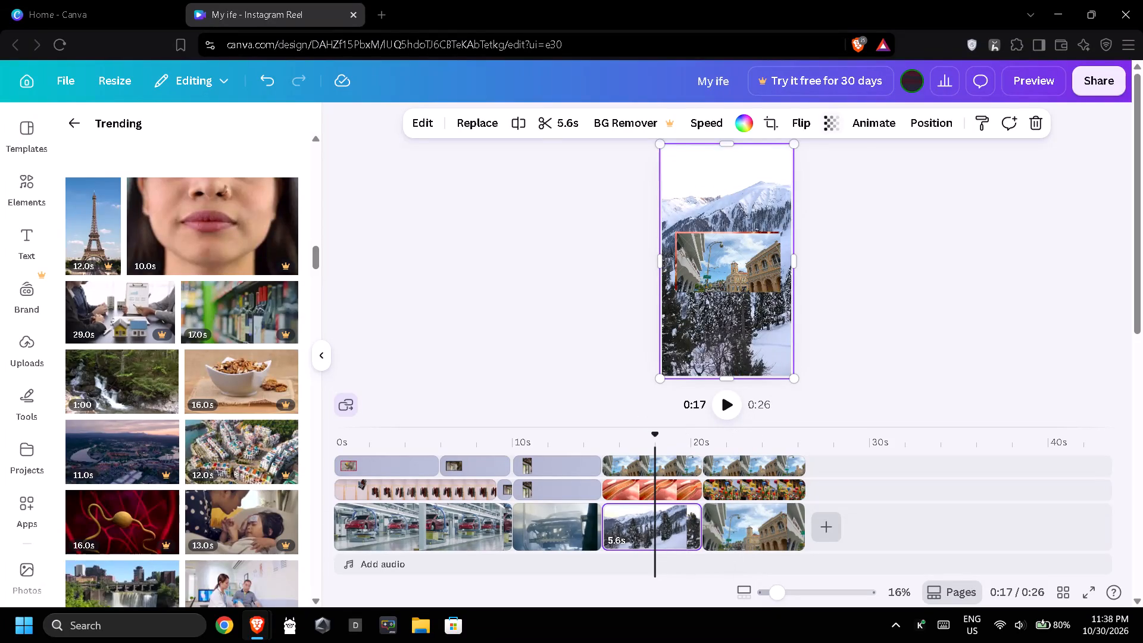
drag(736, 258, 730, 180)
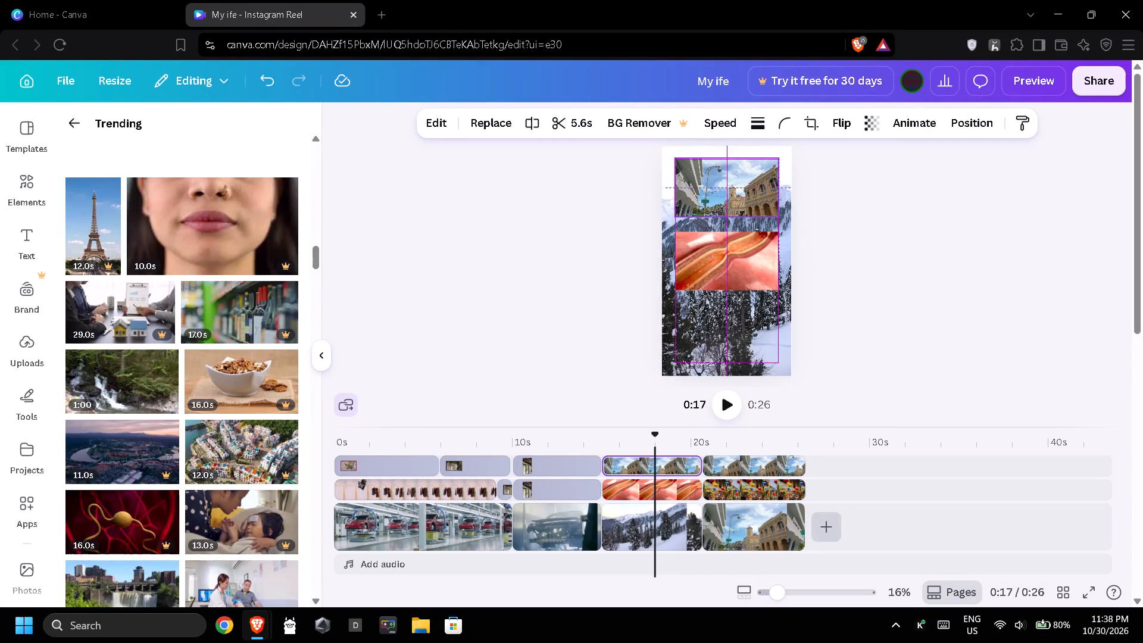
drag(730, 180, 722, 172)
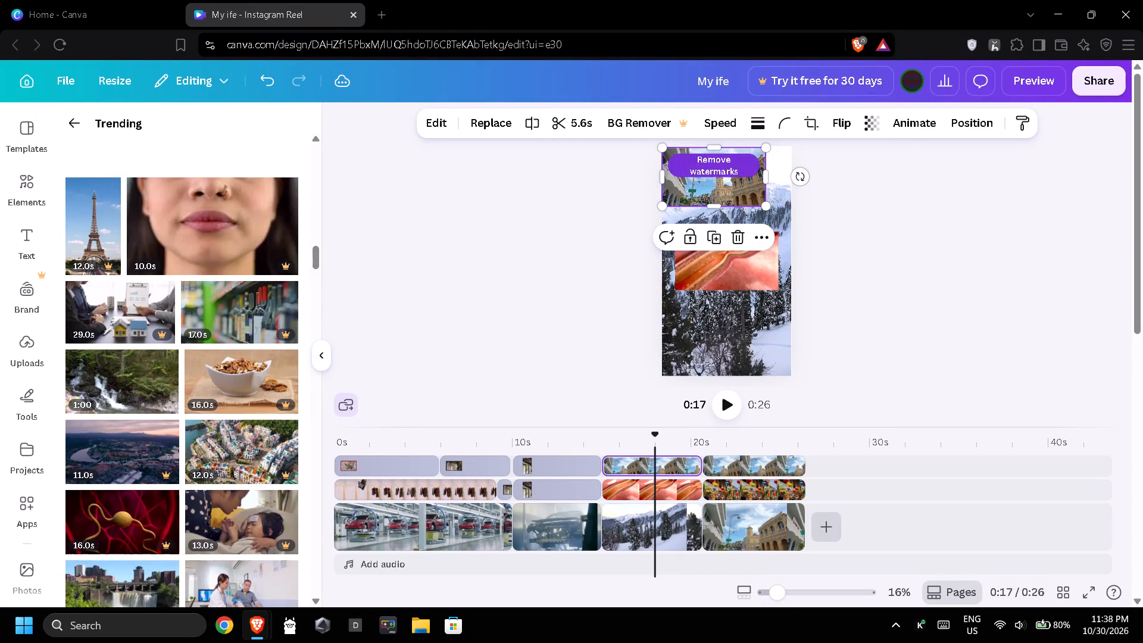
drag(765, 188, 788, 189)
drag(729, 202, 729, 202)
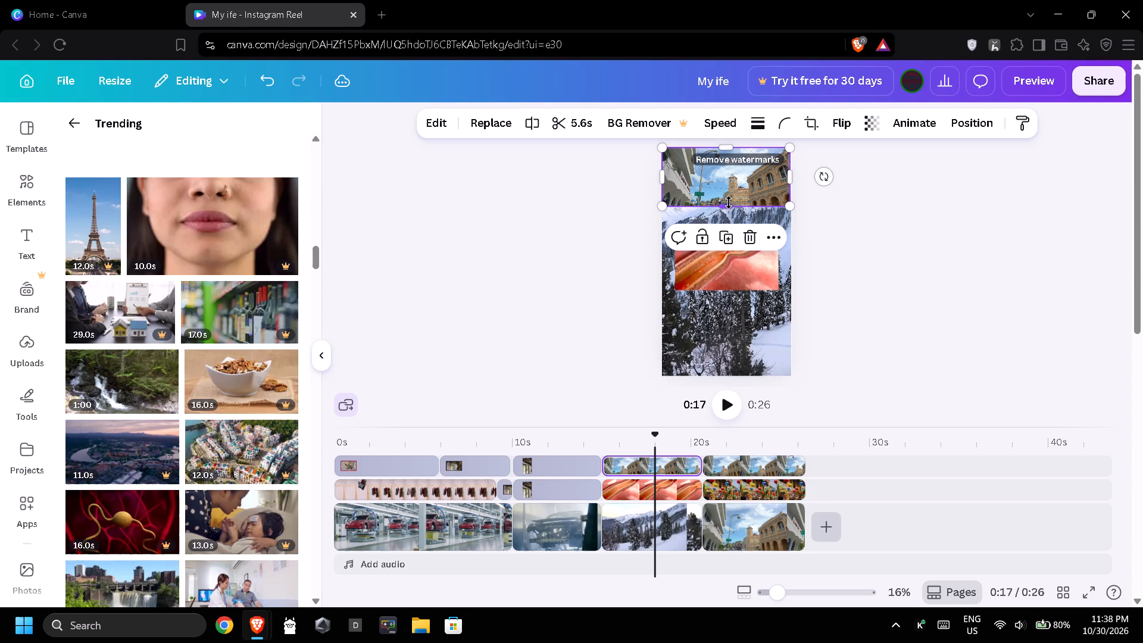
drag(729, 202, 729, 213)
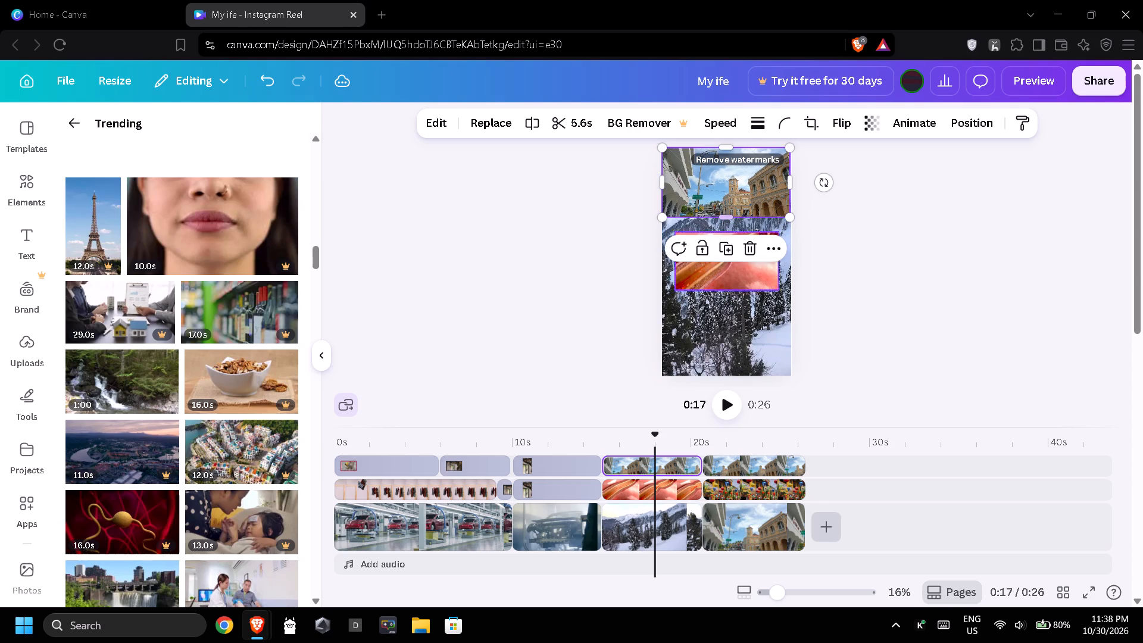
Move the red artery overlay to the bottom of the frame, widen it to full width and extend its upper edge upward.
drag(717, 280, 705, 356)
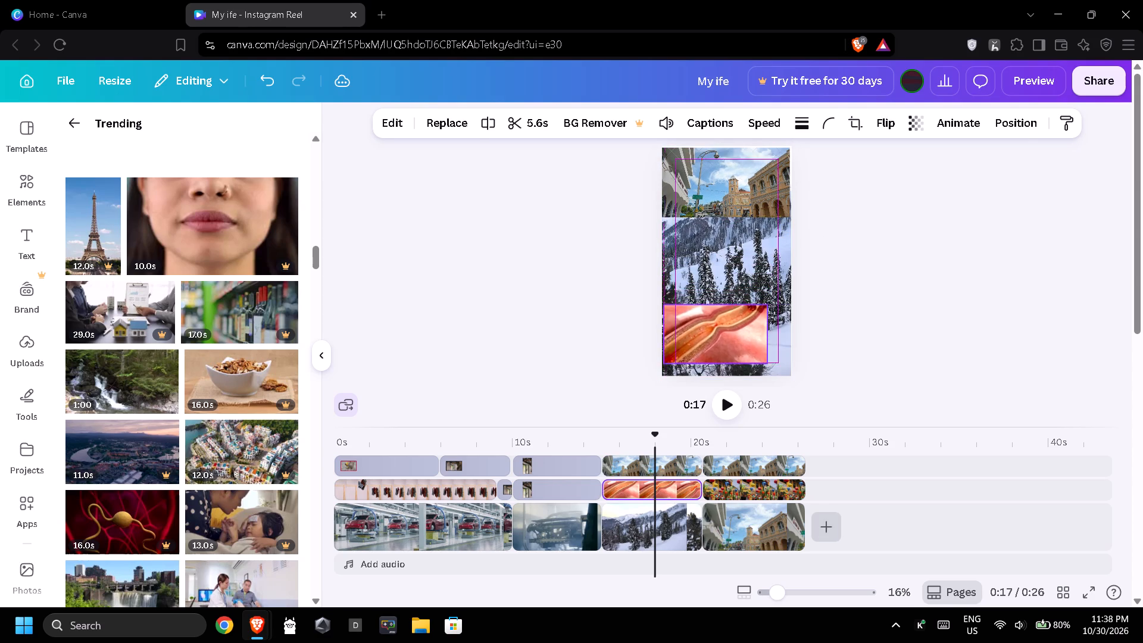
drag(705, 356, 702, 364)
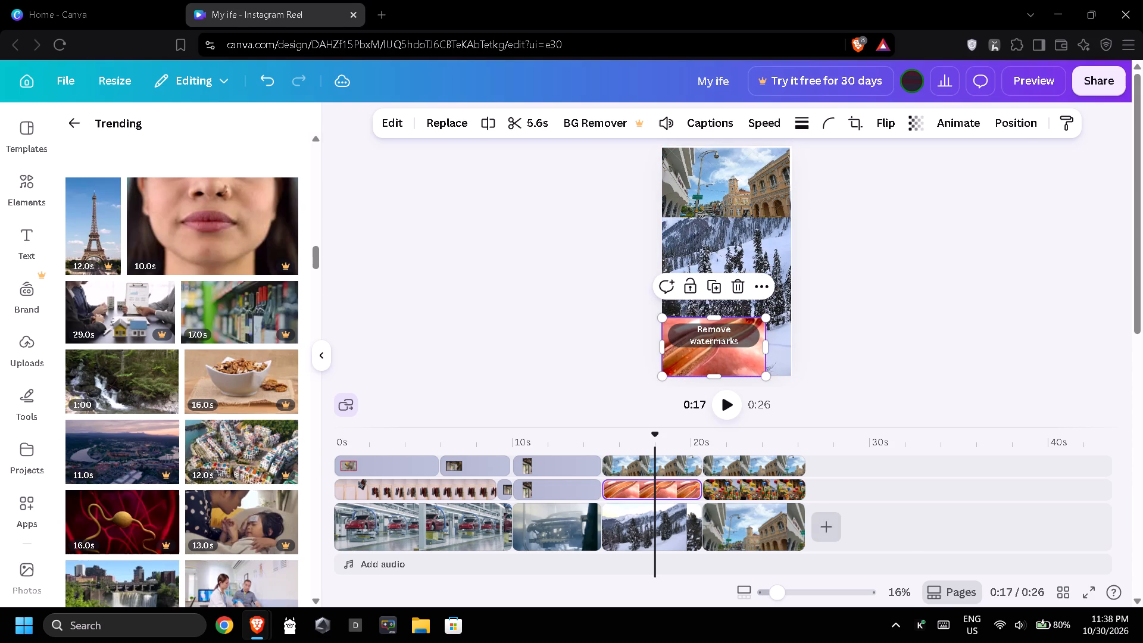
drag(766, 349, 793, 353)
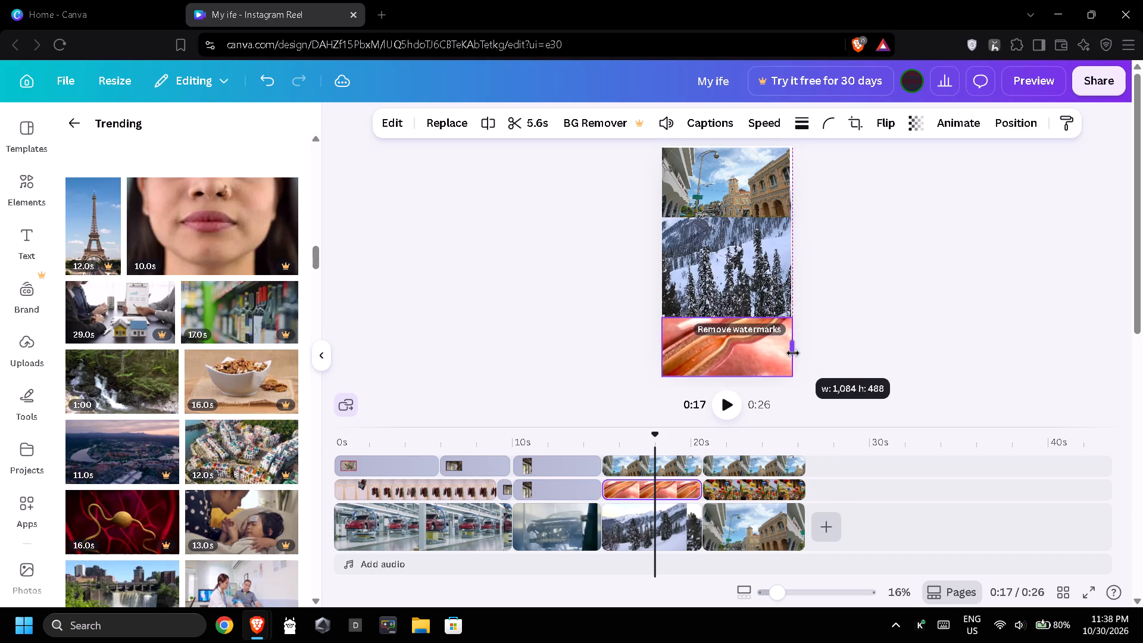
drag(793, 353, 790, 354)
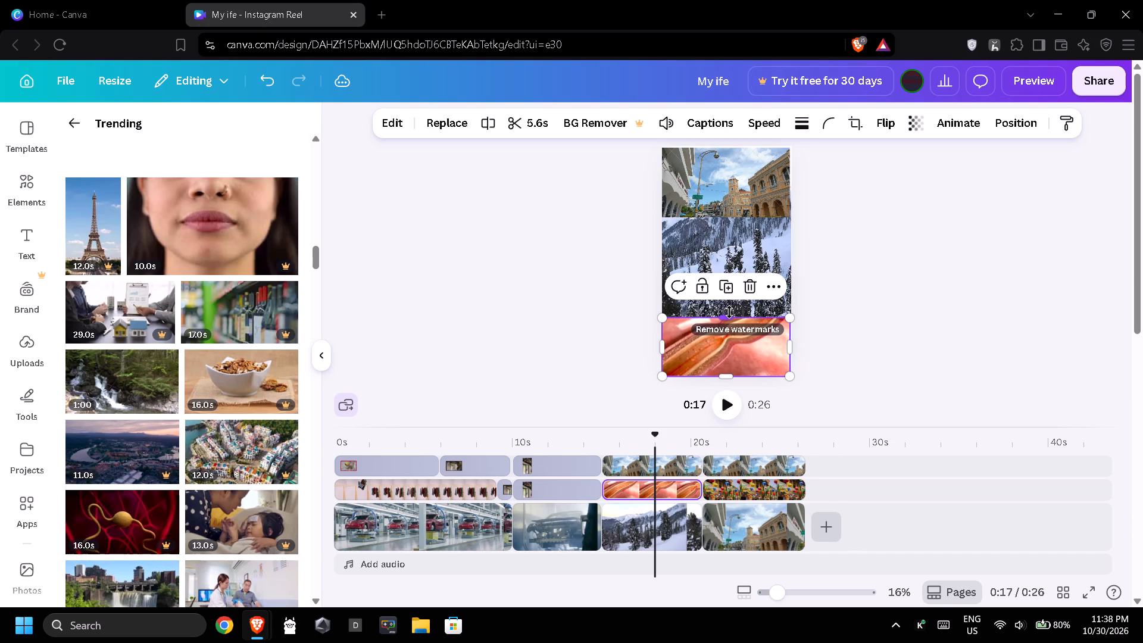
drag(729, 312, 733, 299)
click(898, 339)
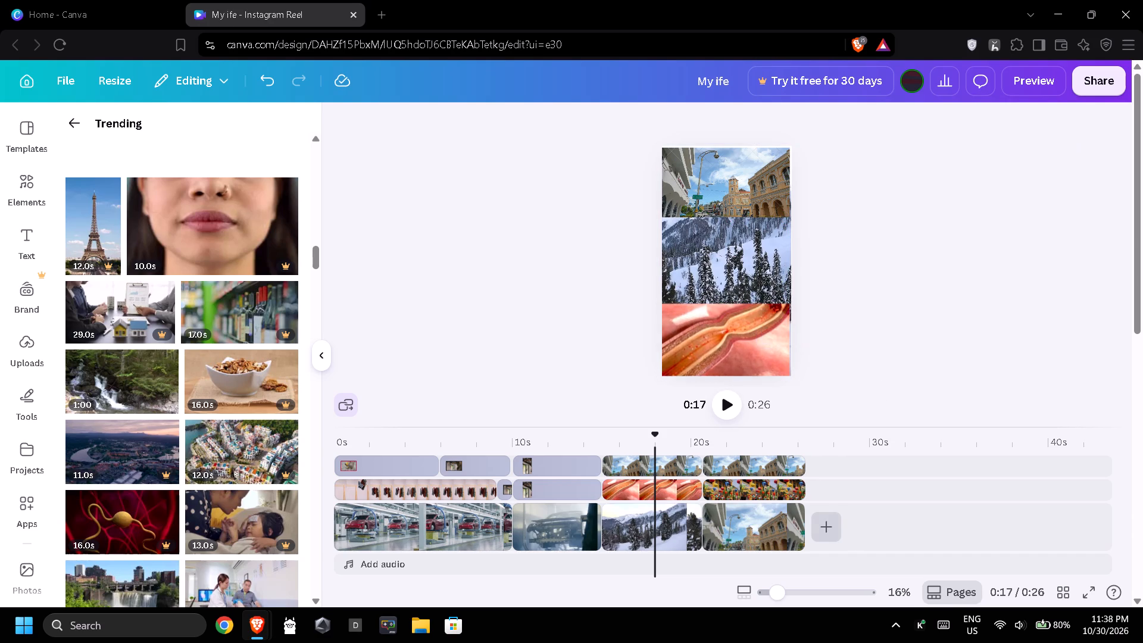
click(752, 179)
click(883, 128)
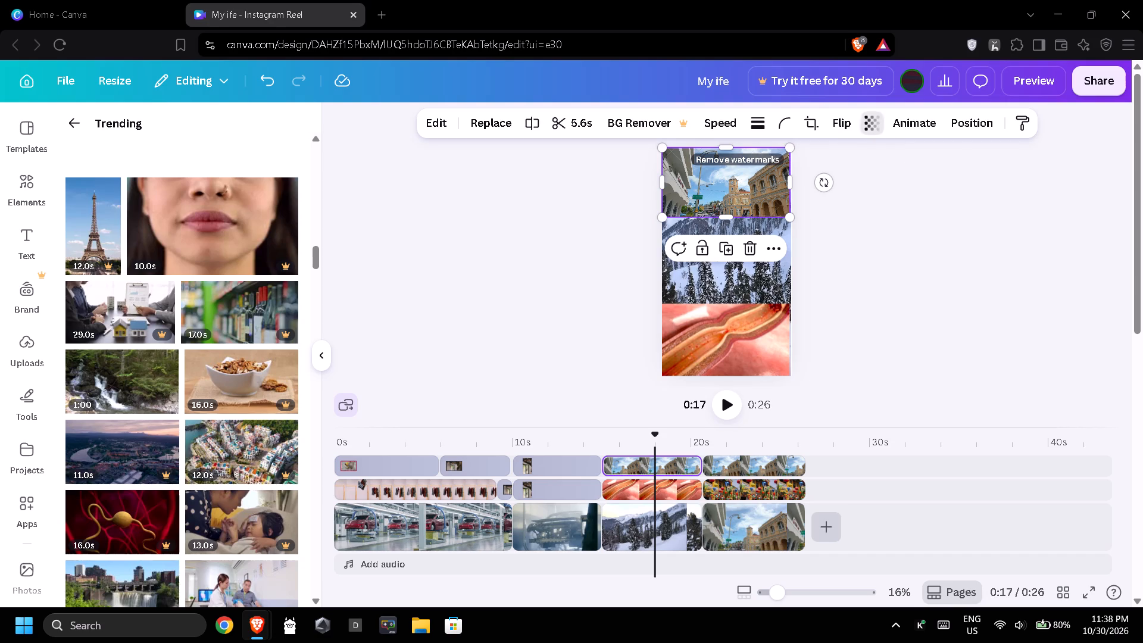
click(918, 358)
Set the transparency of the main-track snowy mountain clip to 54.
click(727, 281)
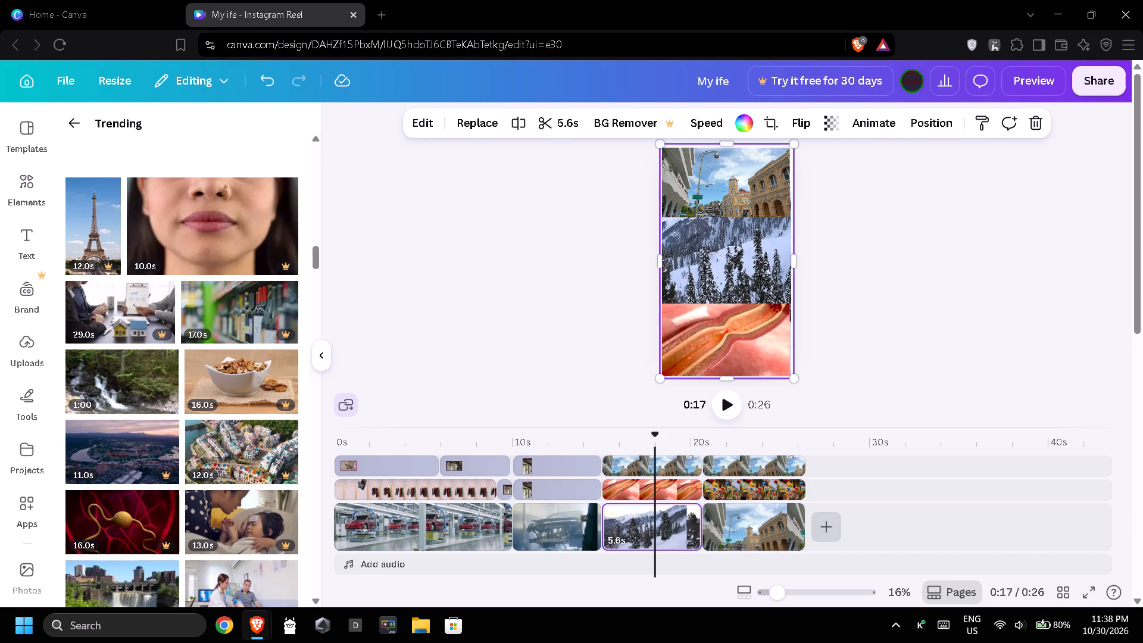
click(830, 118)
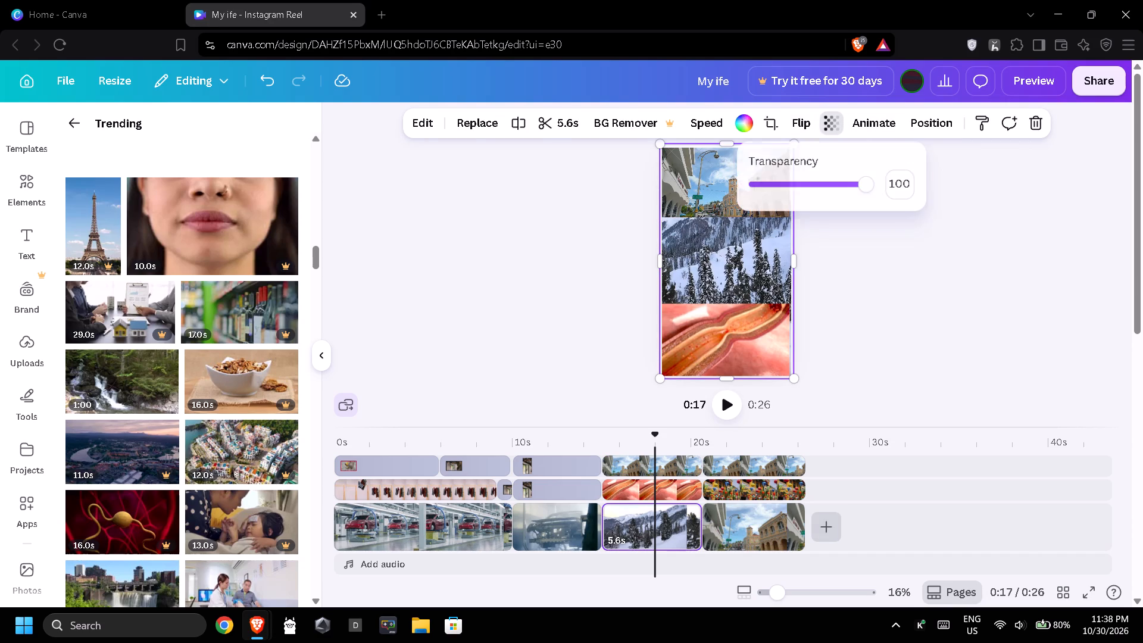
click(835, 187)
click(816, 187)
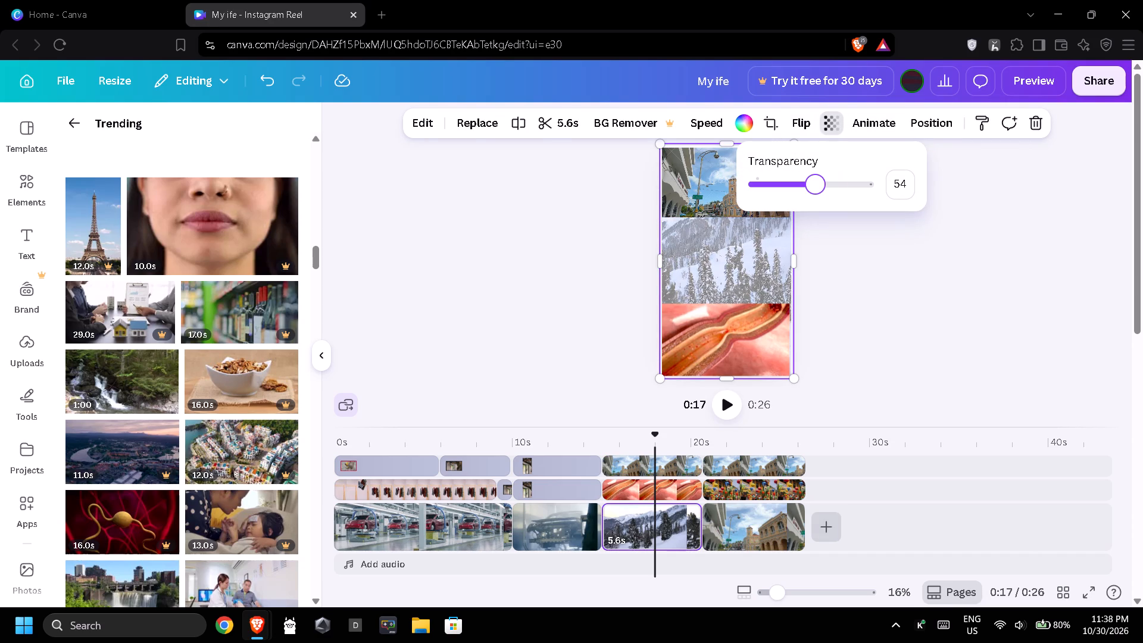
double_click(888, 327)
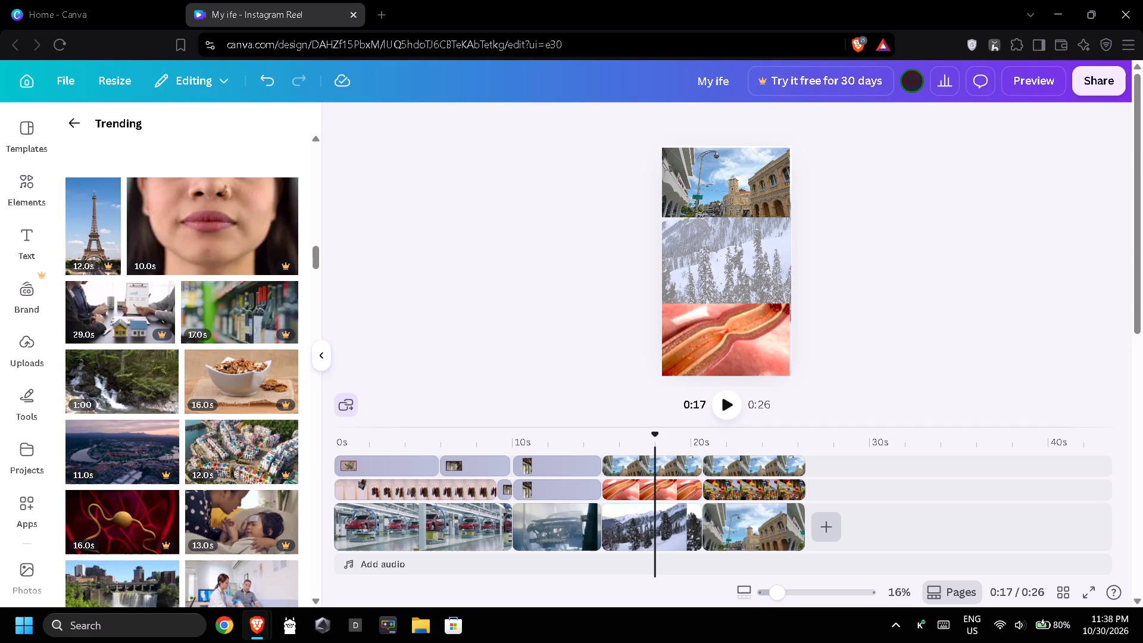
Set the transparency of the main-track street clip with the clock tower to 70.
click(738, 519)
click(754, 254)
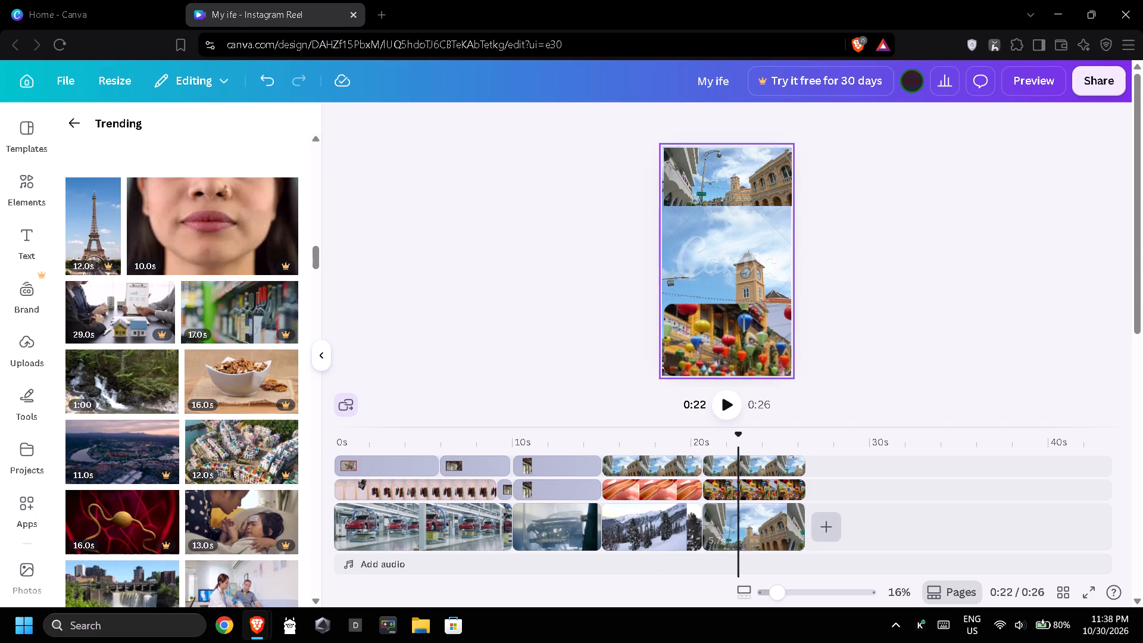
click(754, 254)
click(830, 126)
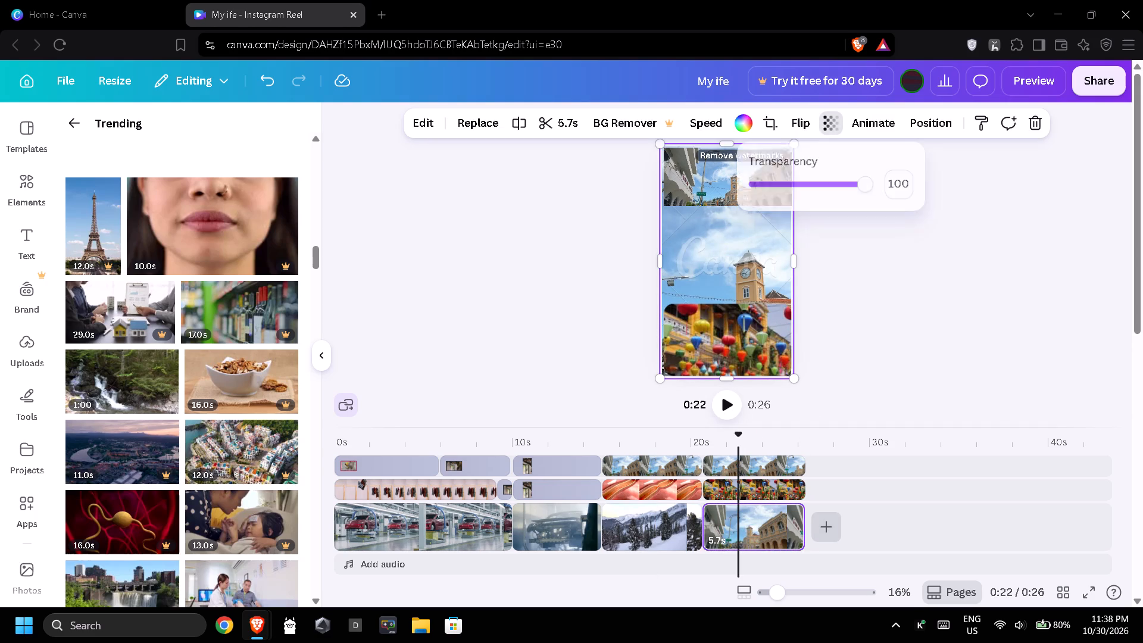
click(820, 188)
click(833, 182)
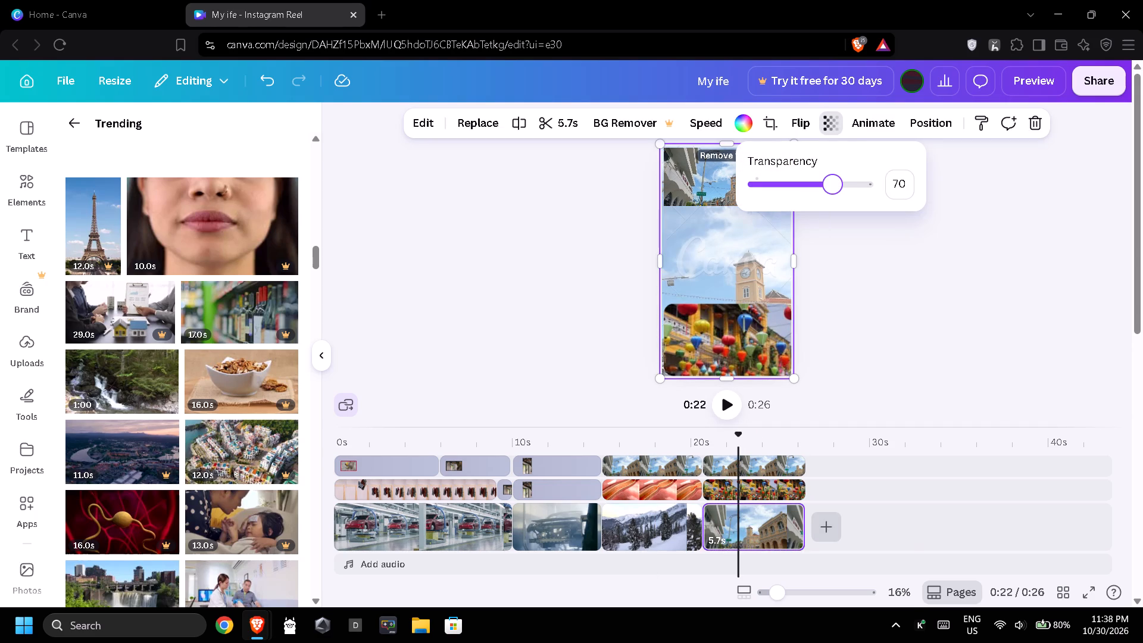
click(859, 281)
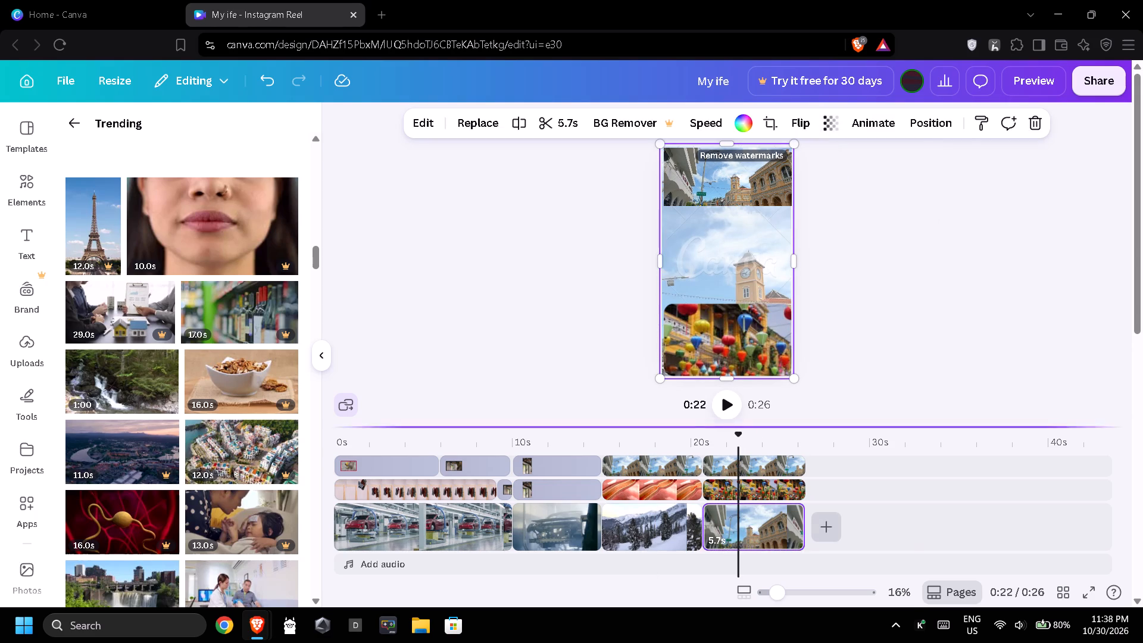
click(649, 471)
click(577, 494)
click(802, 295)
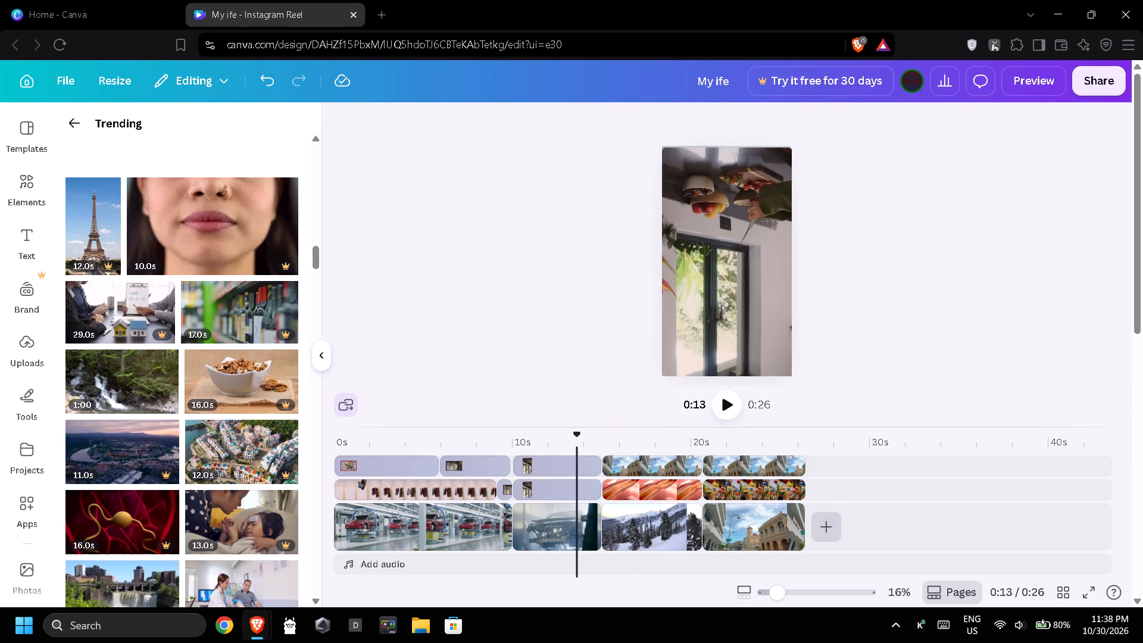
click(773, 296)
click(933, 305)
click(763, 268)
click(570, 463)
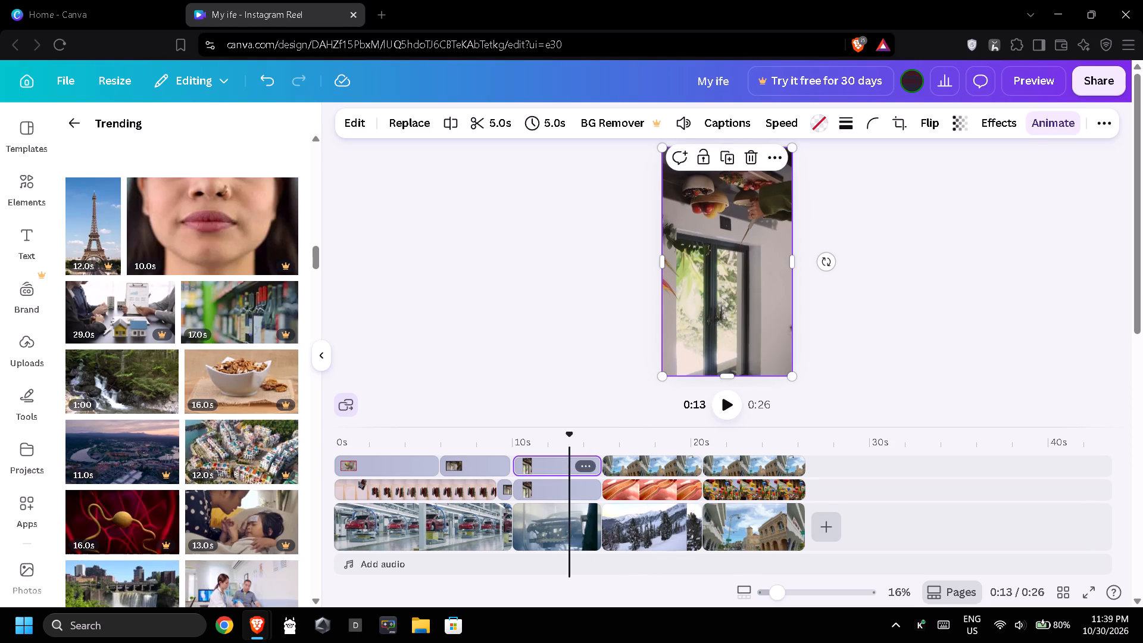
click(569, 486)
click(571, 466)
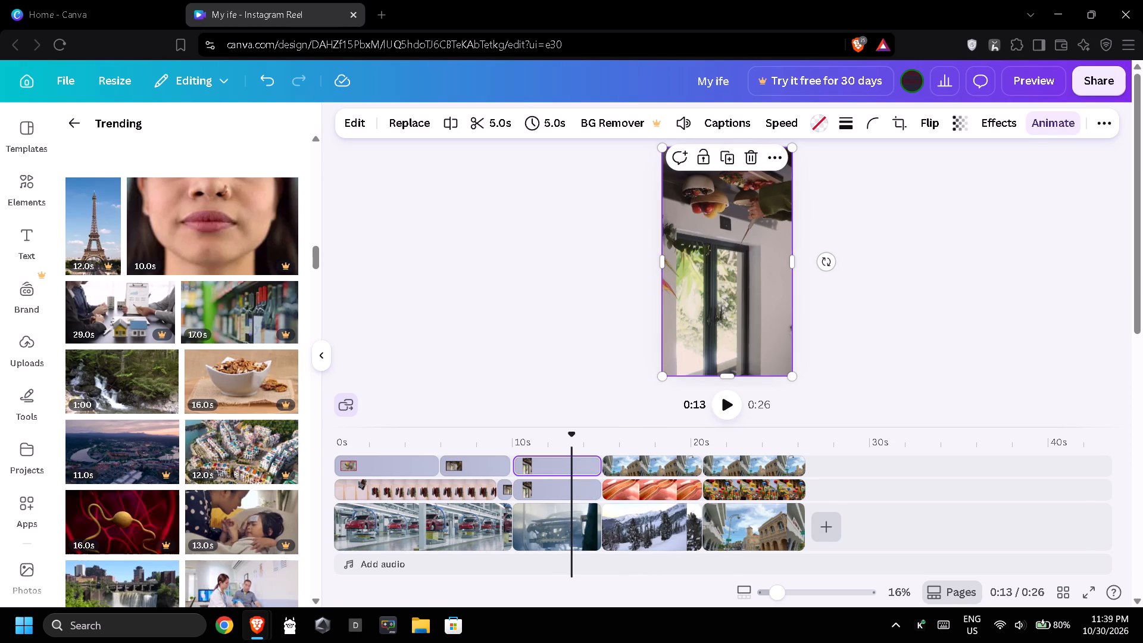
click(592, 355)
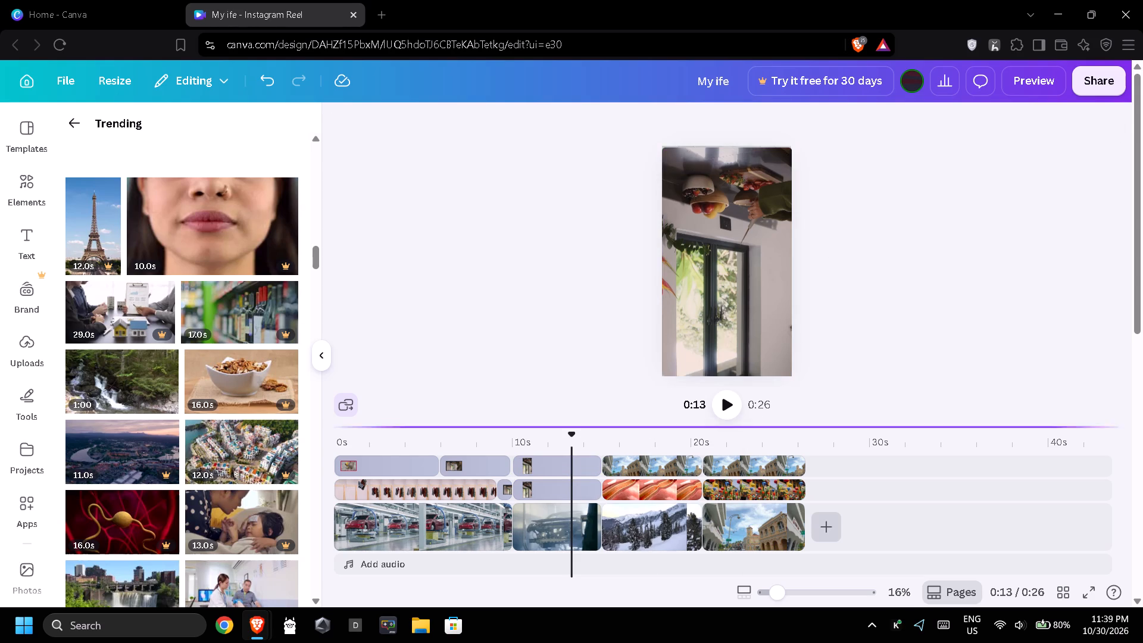
Place the hanging-clothes clip inside the crimson-bordered overlay, replacing the monkey video in the car factory section.
click(396, 500)
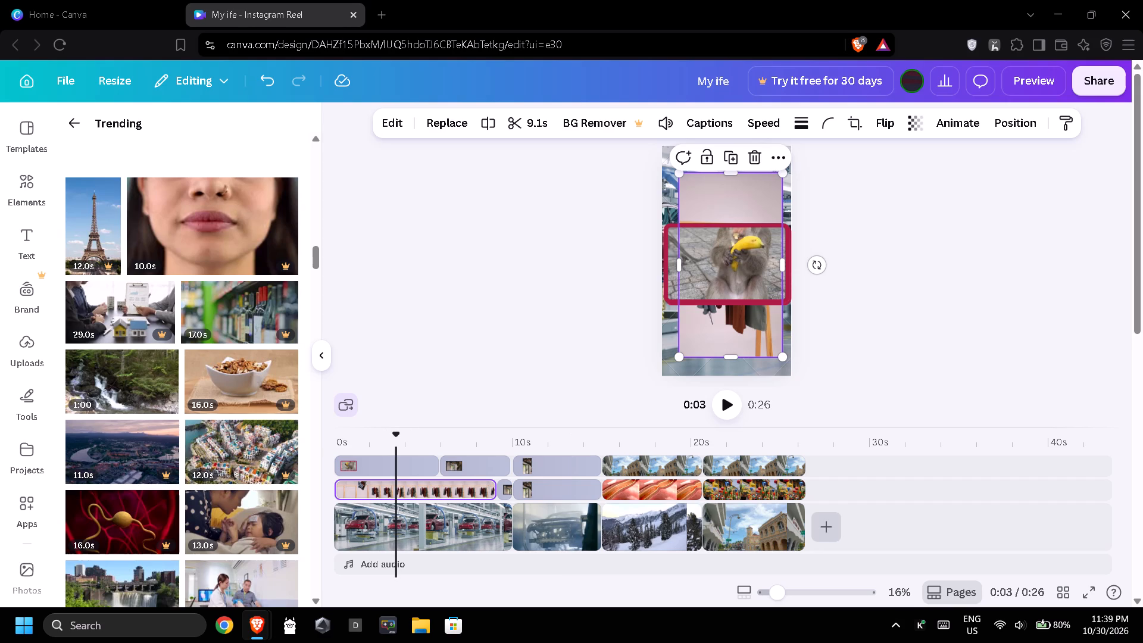
drag(739, 249, 738, 202)
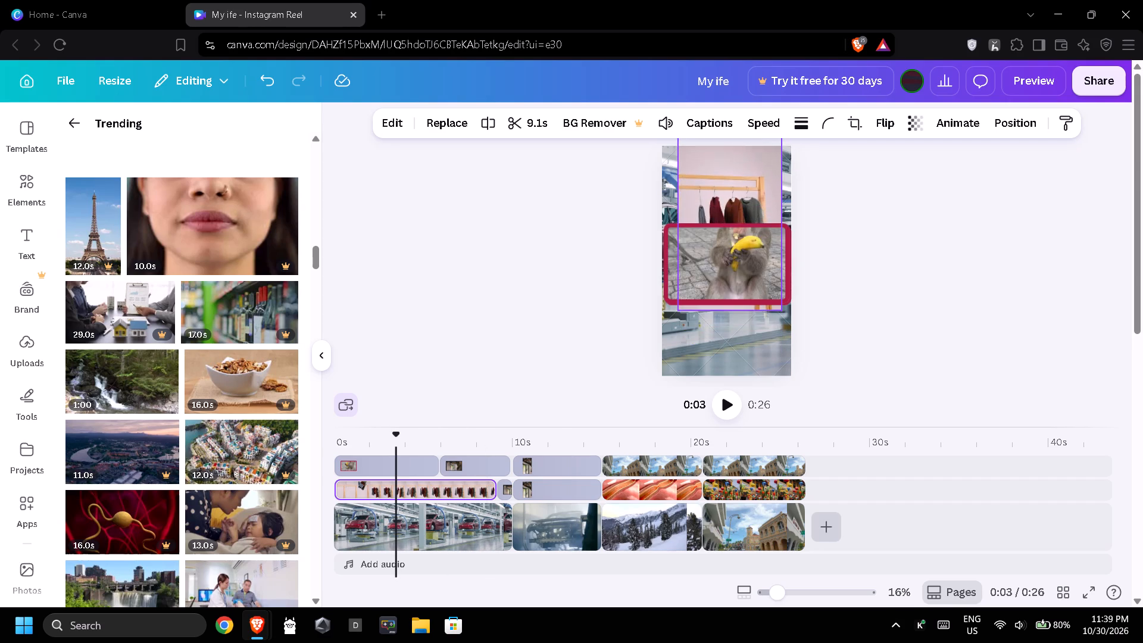
drag(738, 202, 730, 269)
drag(726, 267, 726, 267)
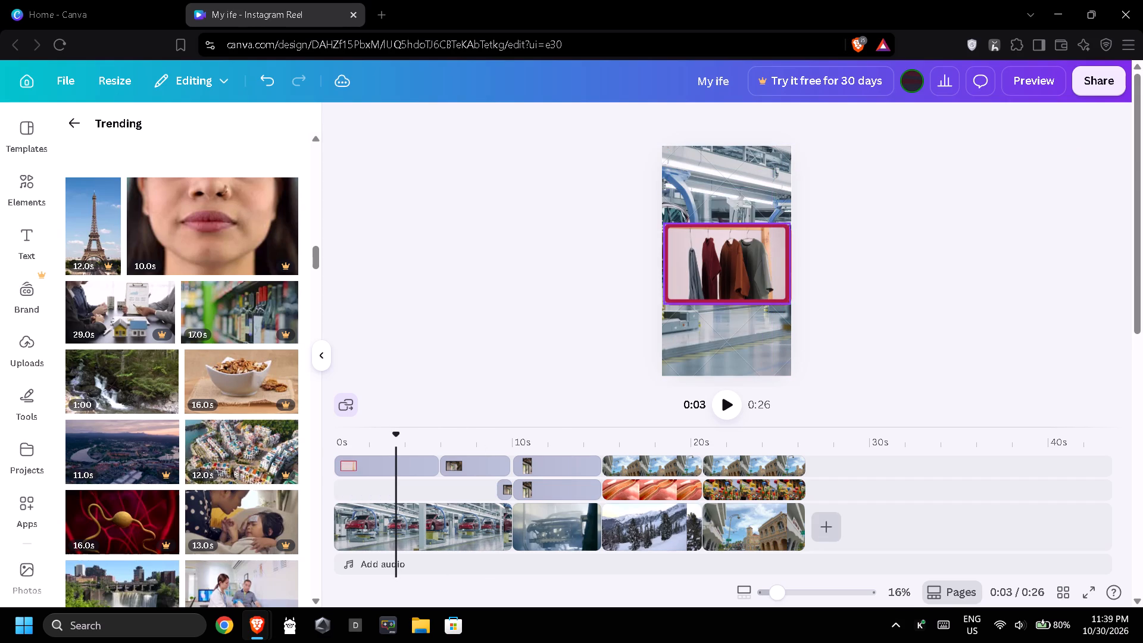
Move the crimson-bordered hanging-clothes overlay down to the bottom of the frame.
drag(726, 267, 751, 267)
drag(751, 267, 752, 267)
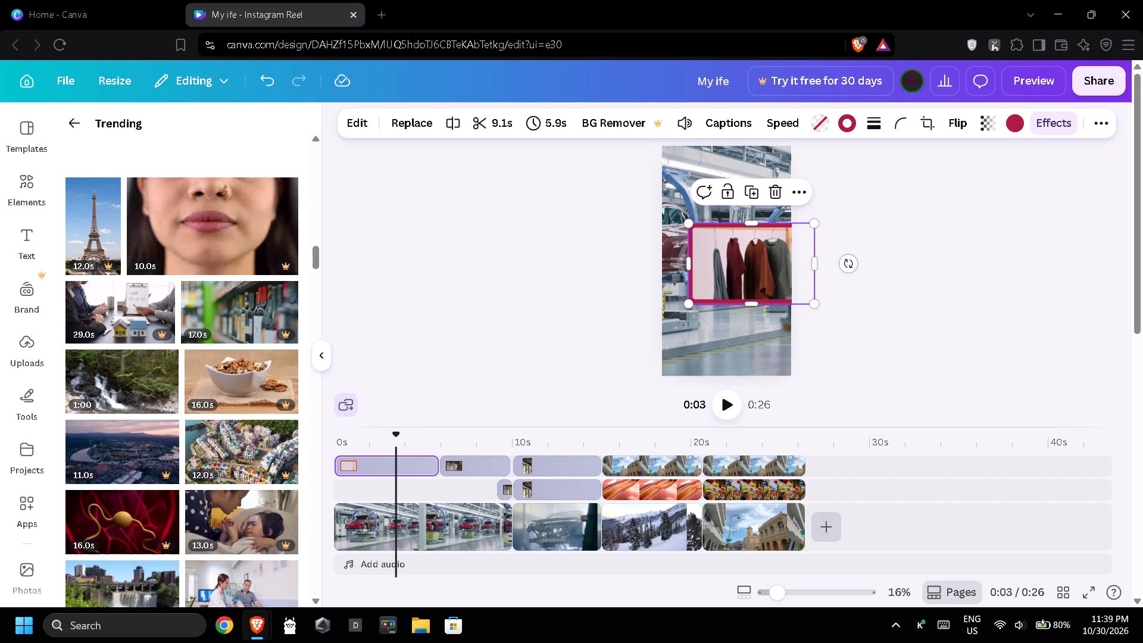
drag(752, 267, 728, 321)
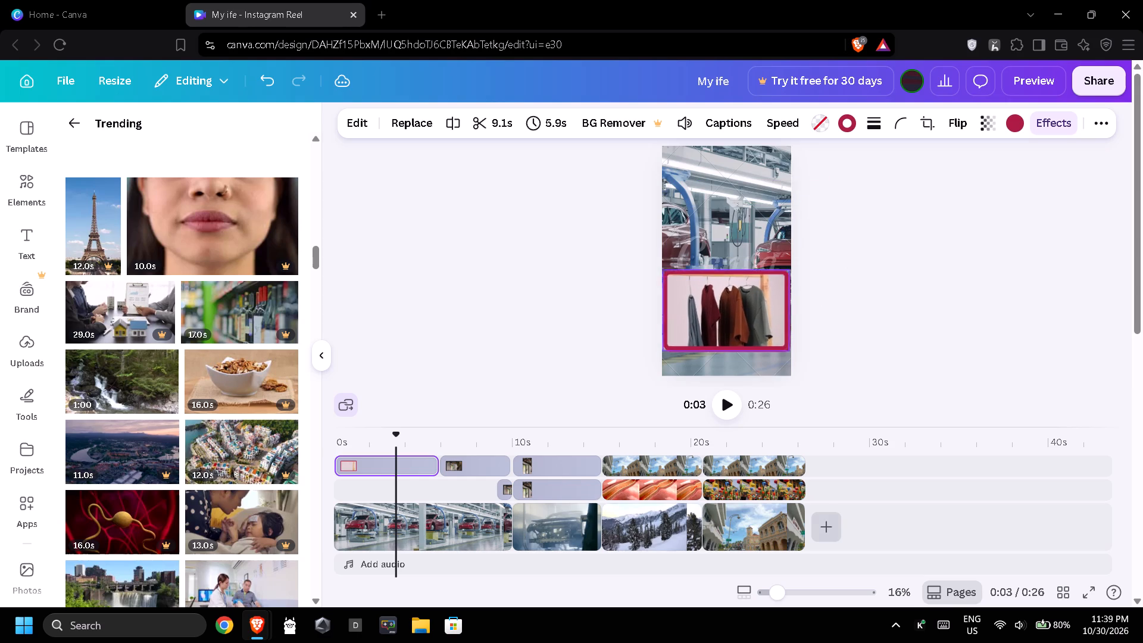
drag(728, 321, 725, 336)
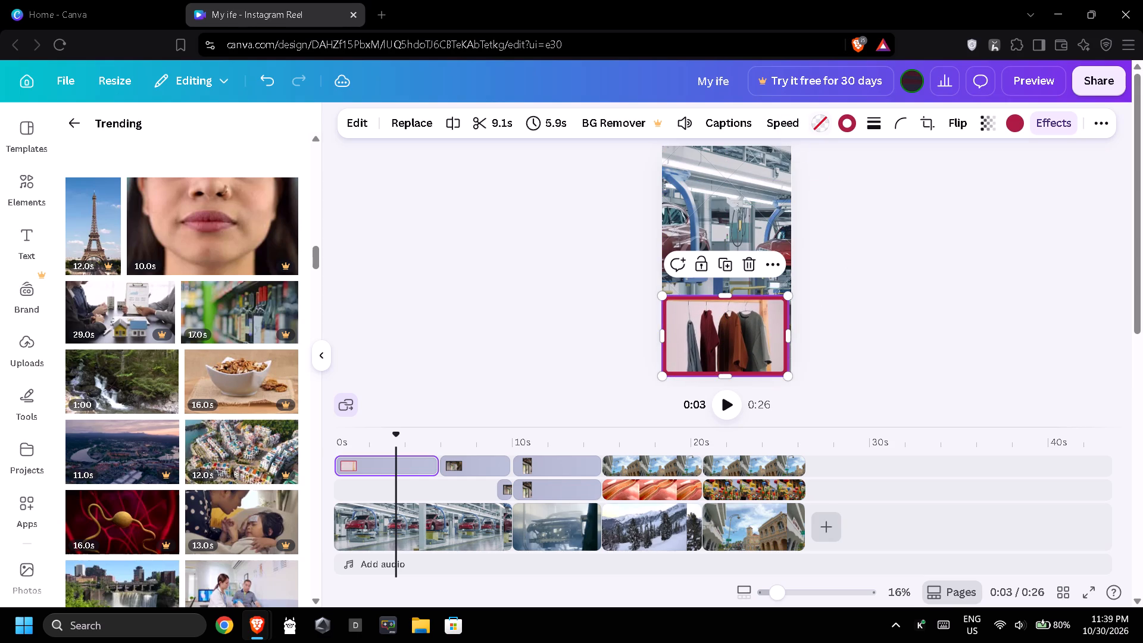
Remove the crimson border from the hanging-clothes overlay by setting its stroke style to none.
click(844, 125)
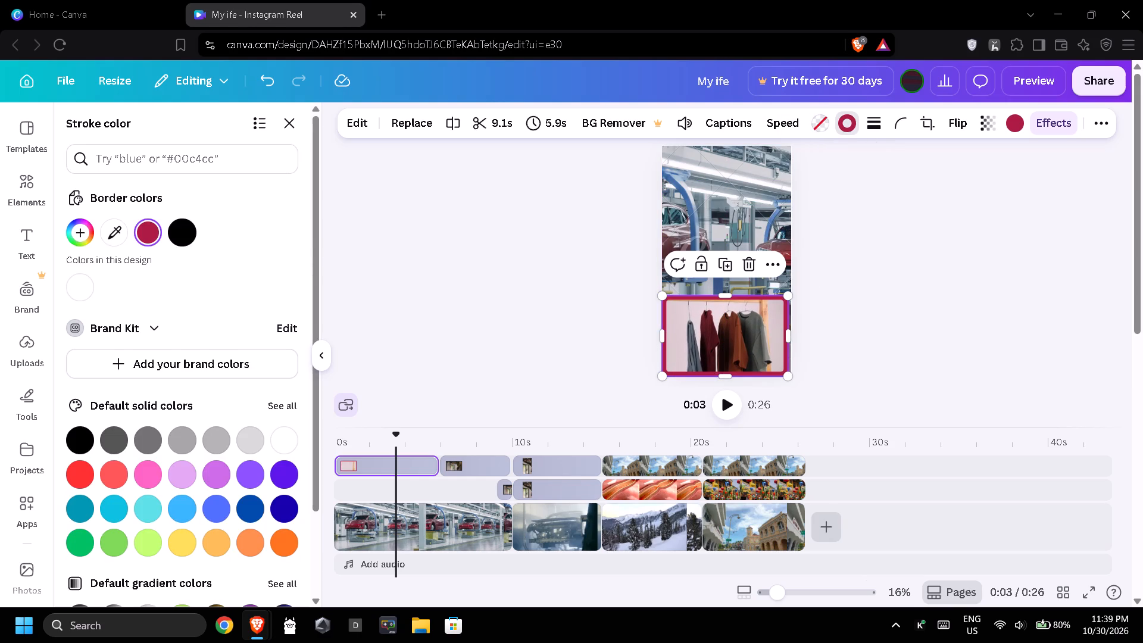
click(817, 125)
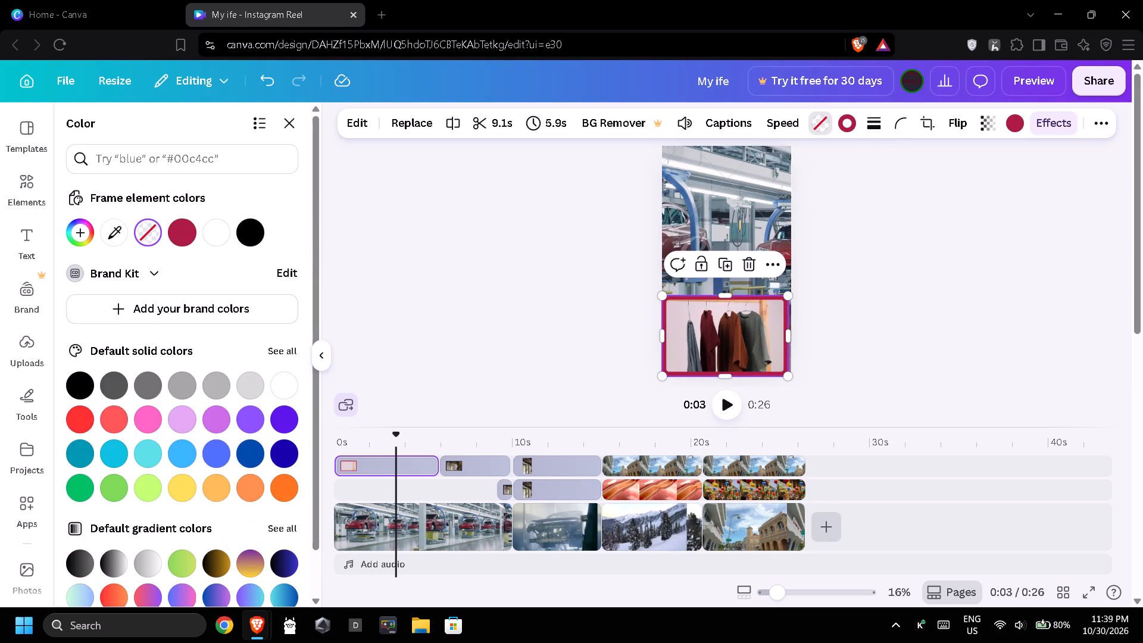
click(867, 127)
click(786, 158)
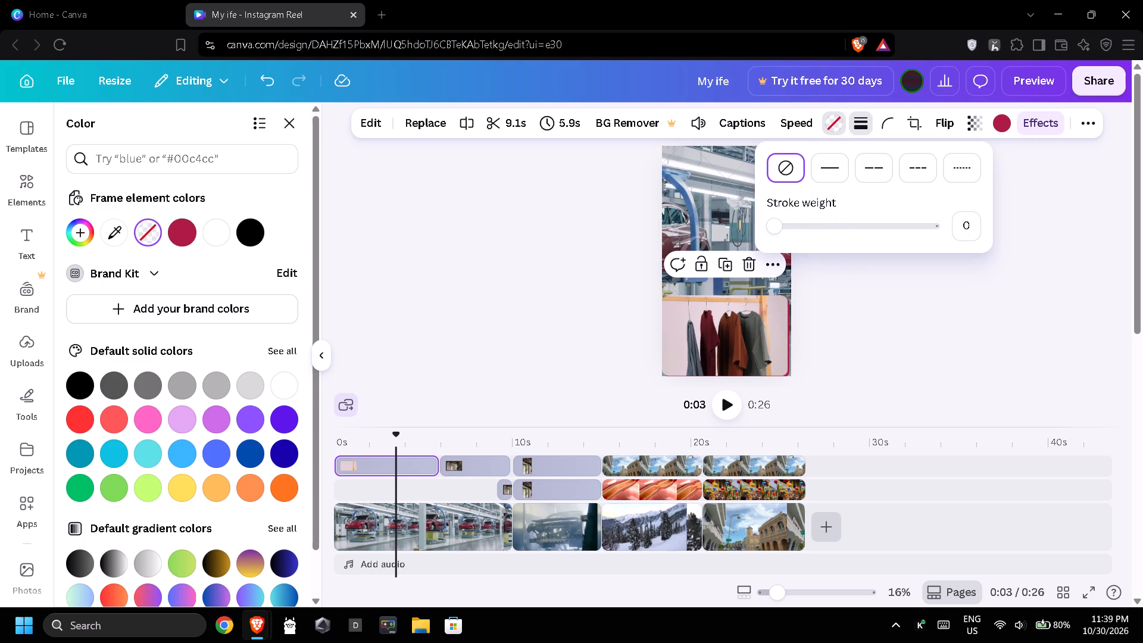
click(832, 305)
click(708, 327)
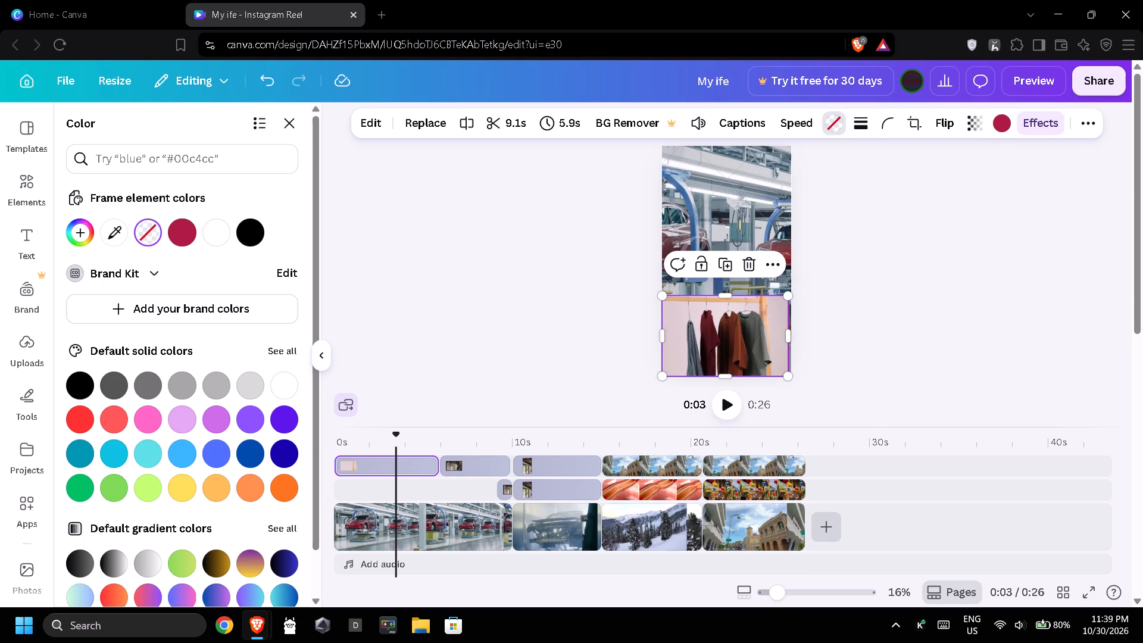
Widen the hanging-clothes overlay to the frame's full width and extend its lower edge to the frame's bottom.
click(748, 326)
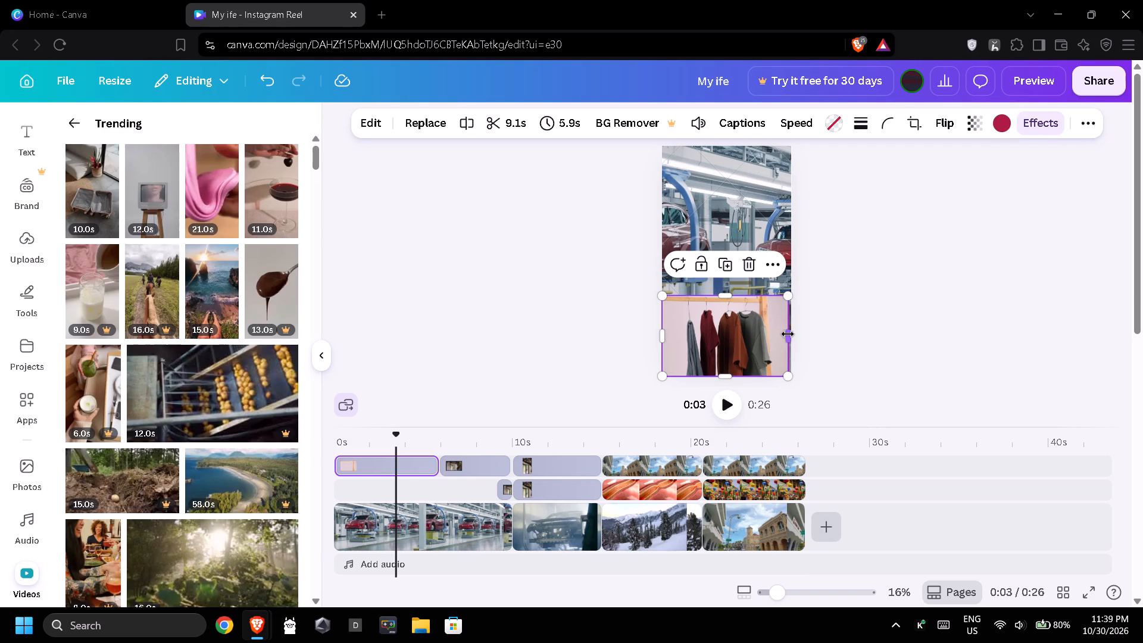
click(788, 334)
click(897, 327)
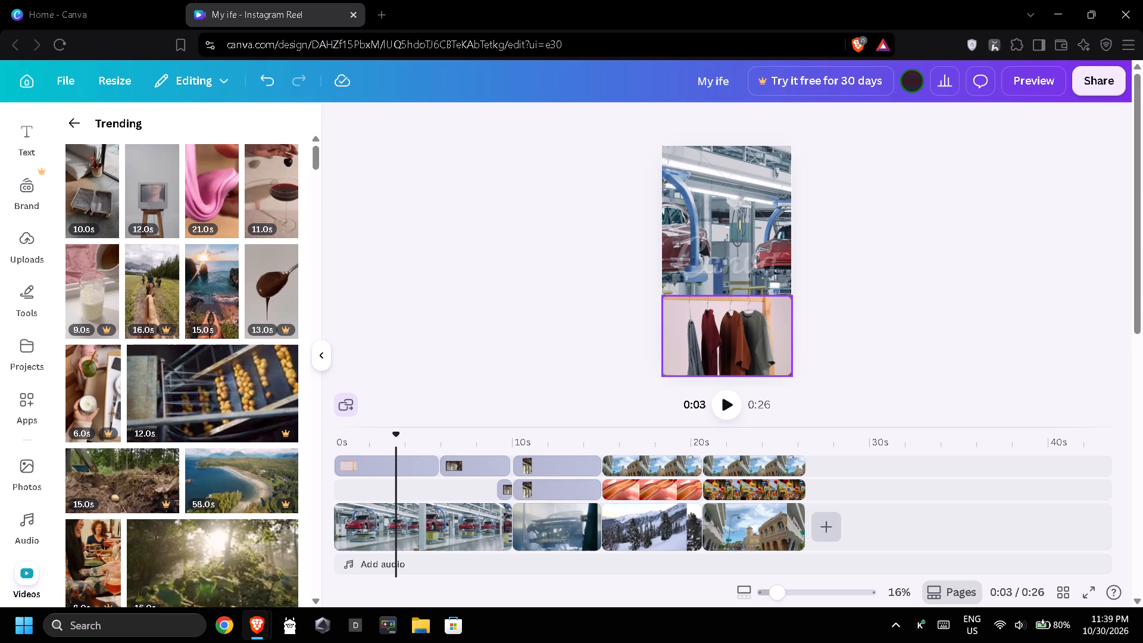
click(730, 352)
click(729, 373)
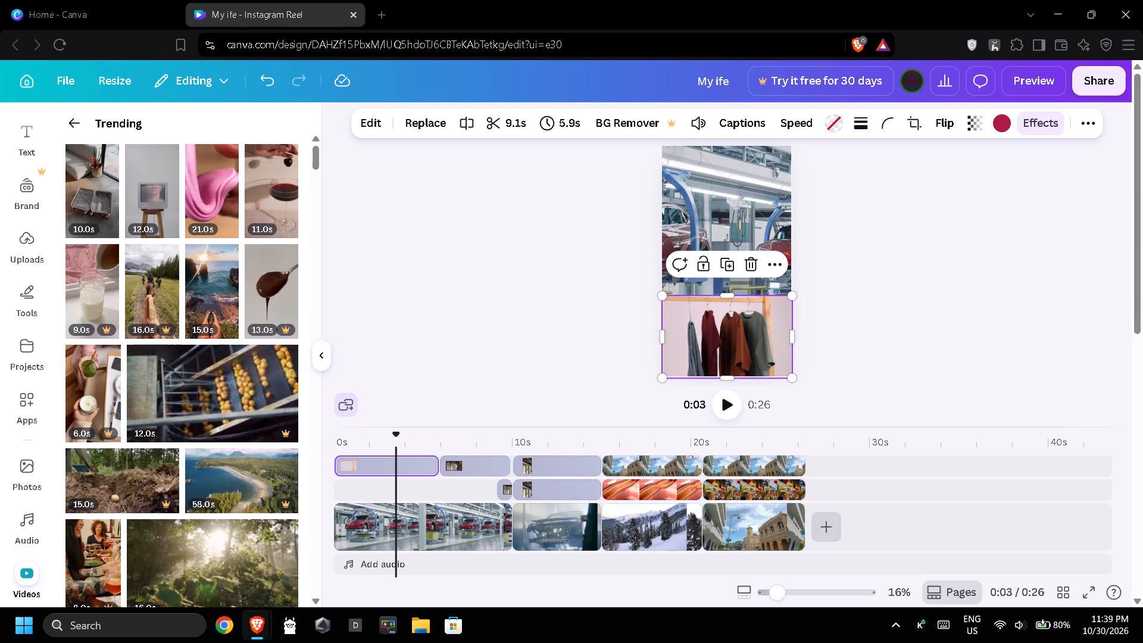
click(938, 283)
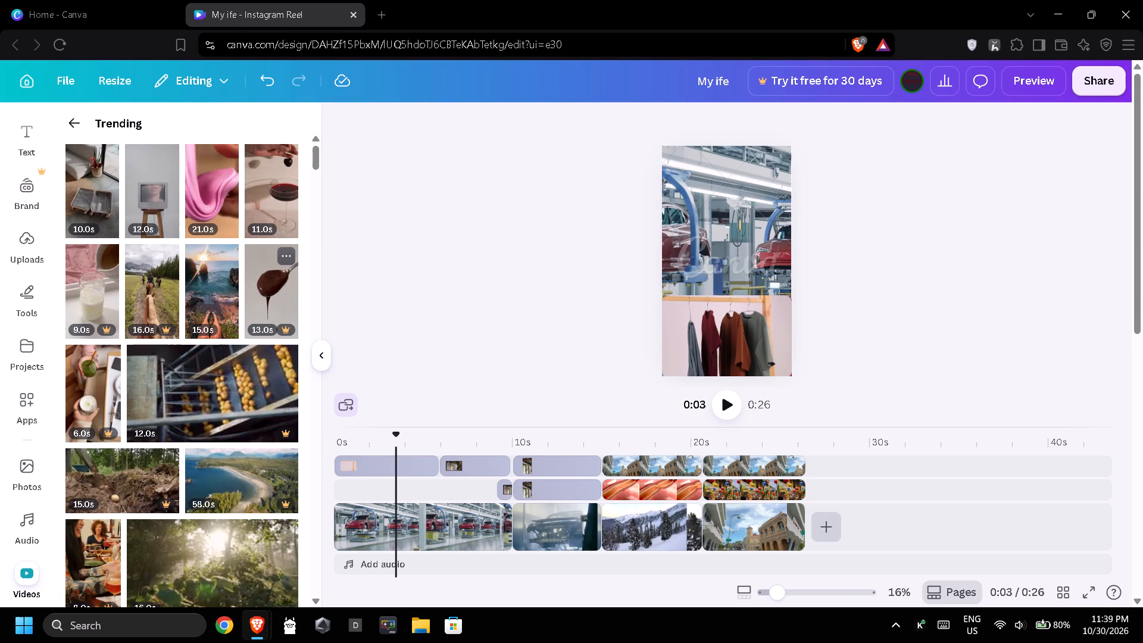
Add the 13-second chocolate spoon stock video as a new overlay clip above the car factory clip.
drag(255, 314, 661, 218)
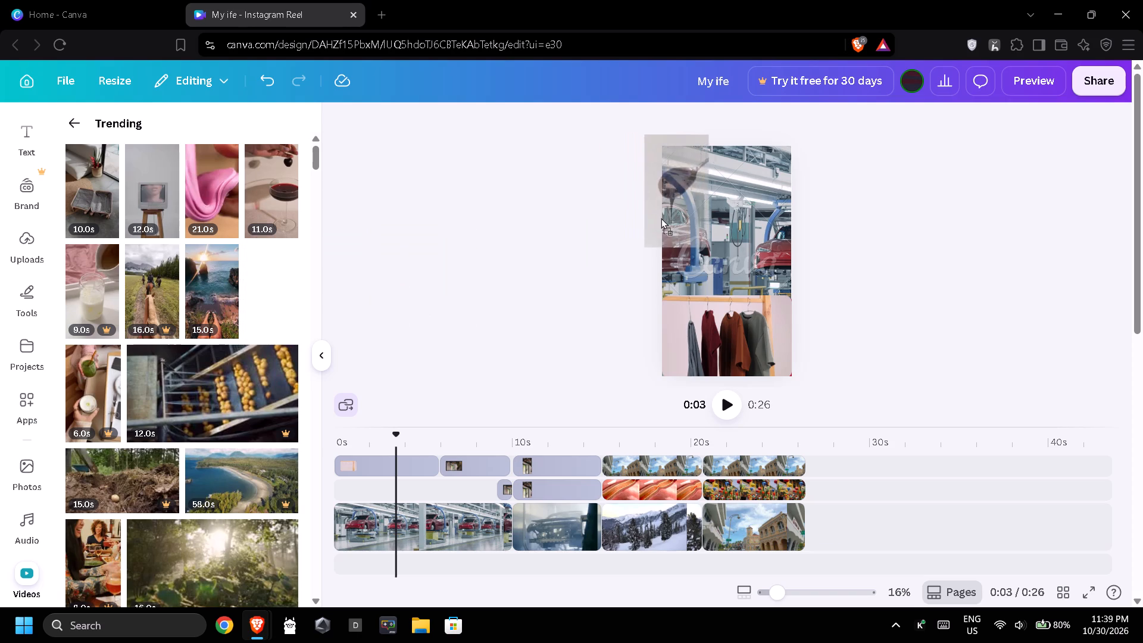
drag(661, 218, 452, 486)
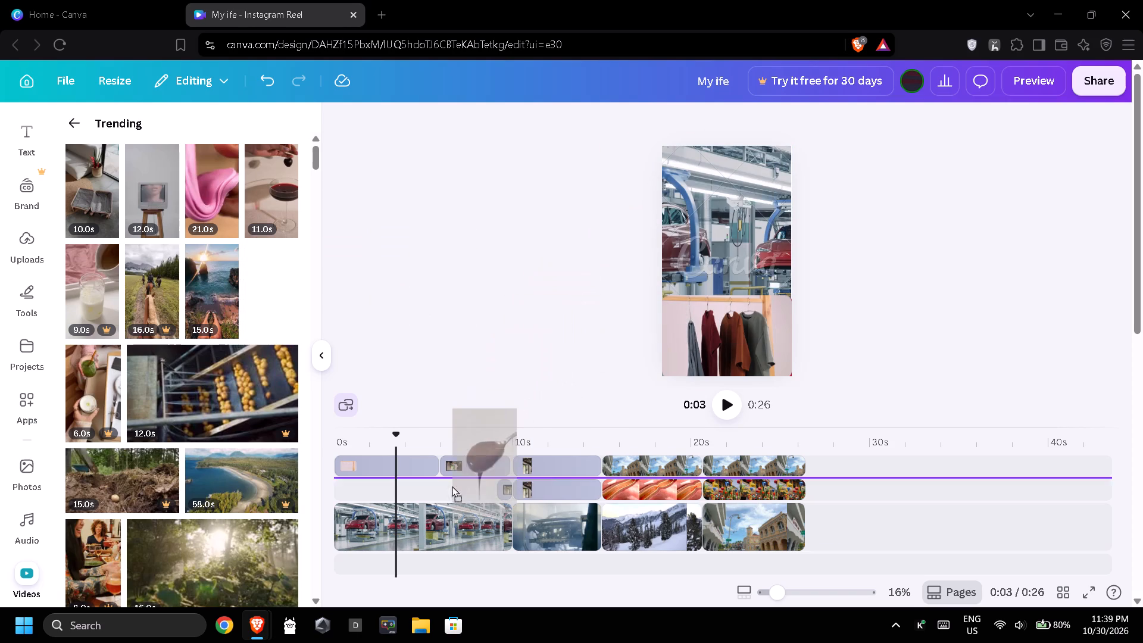
drag(452, 486, 408, 493)
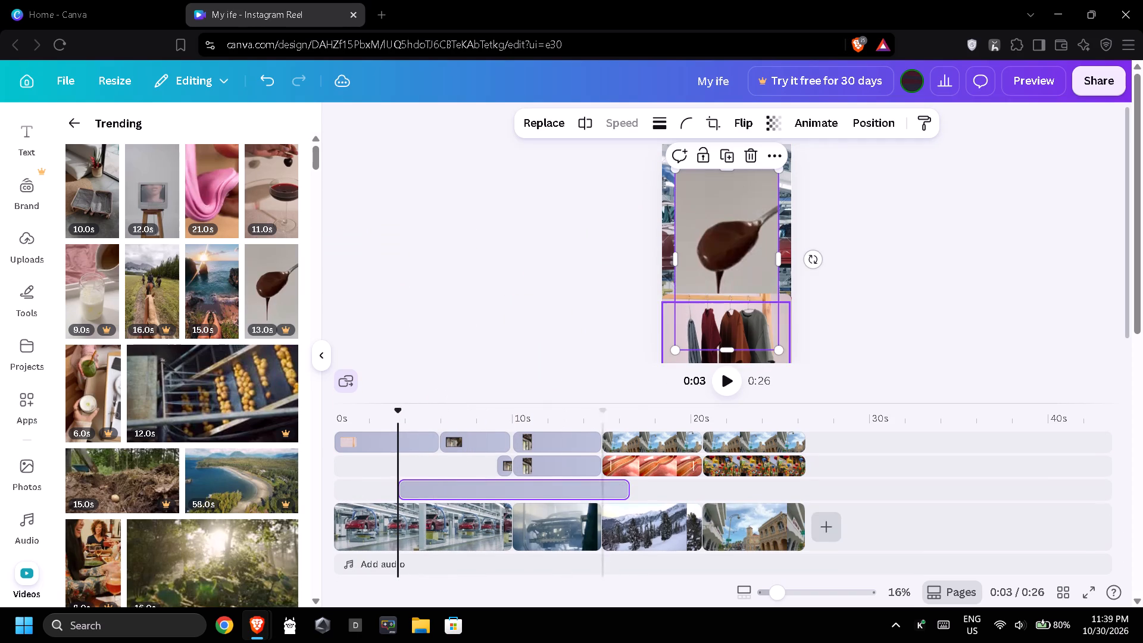
Move the chocolate spoon overlay to the timeline's start on the lower overlay track and trim it to 9.1 s, ending at the following overlay.
drag(628, 484, 488, 493)
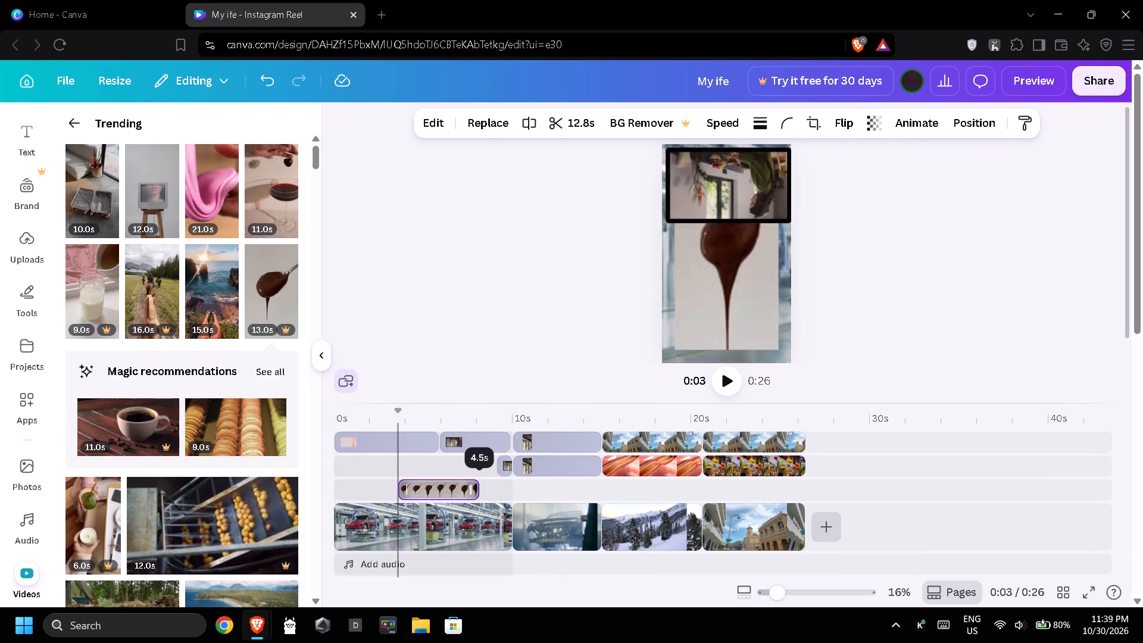
drag(488, 493, 504, 499)
drag(465, 490, 435, 479)
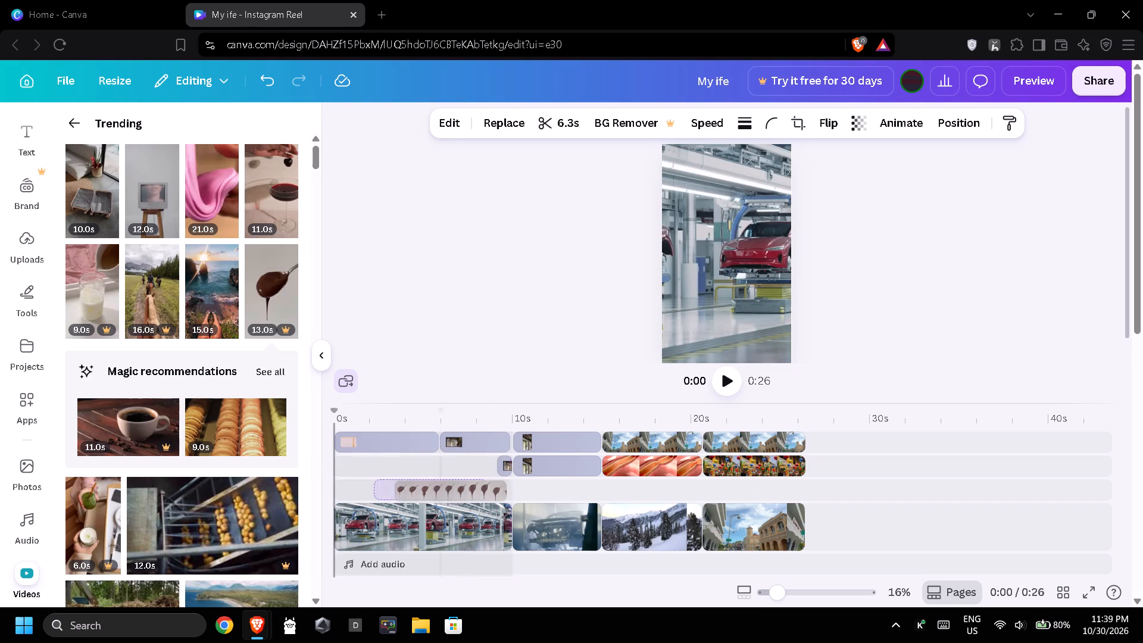
drag(435, 479, 405, 469)
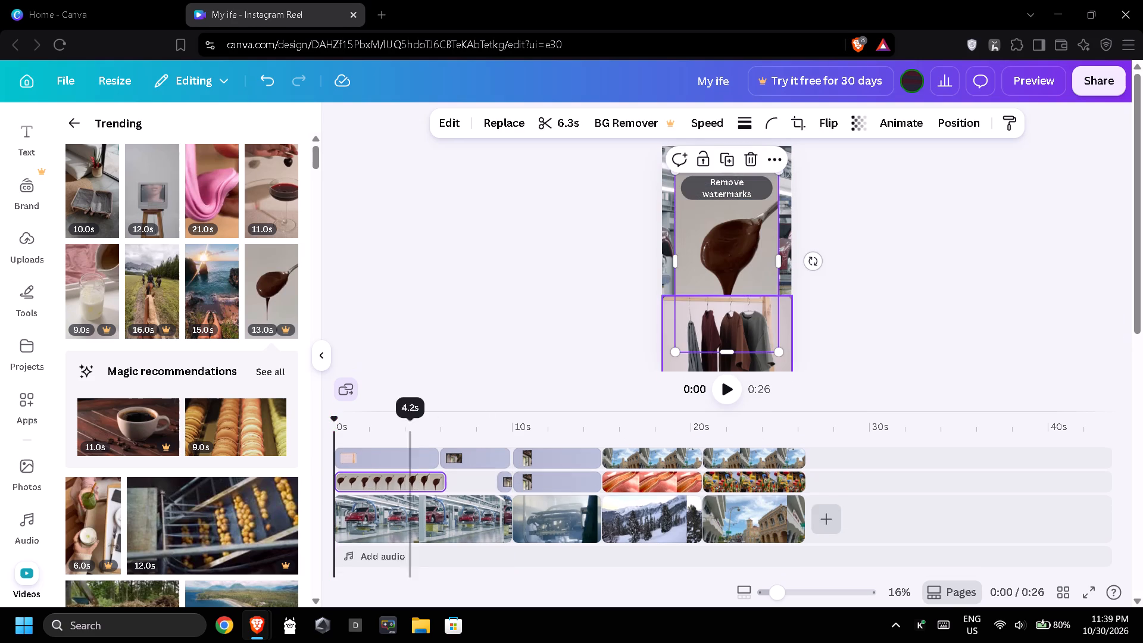
drag(444, 488, 489, 494)
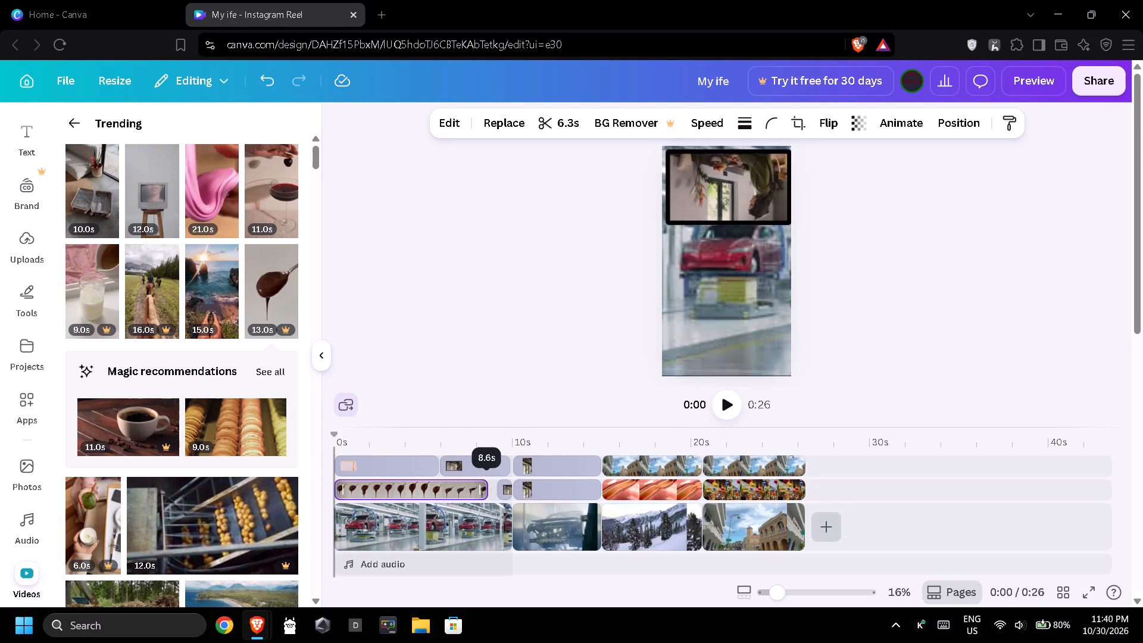
drag(489, 494, 492, 495)
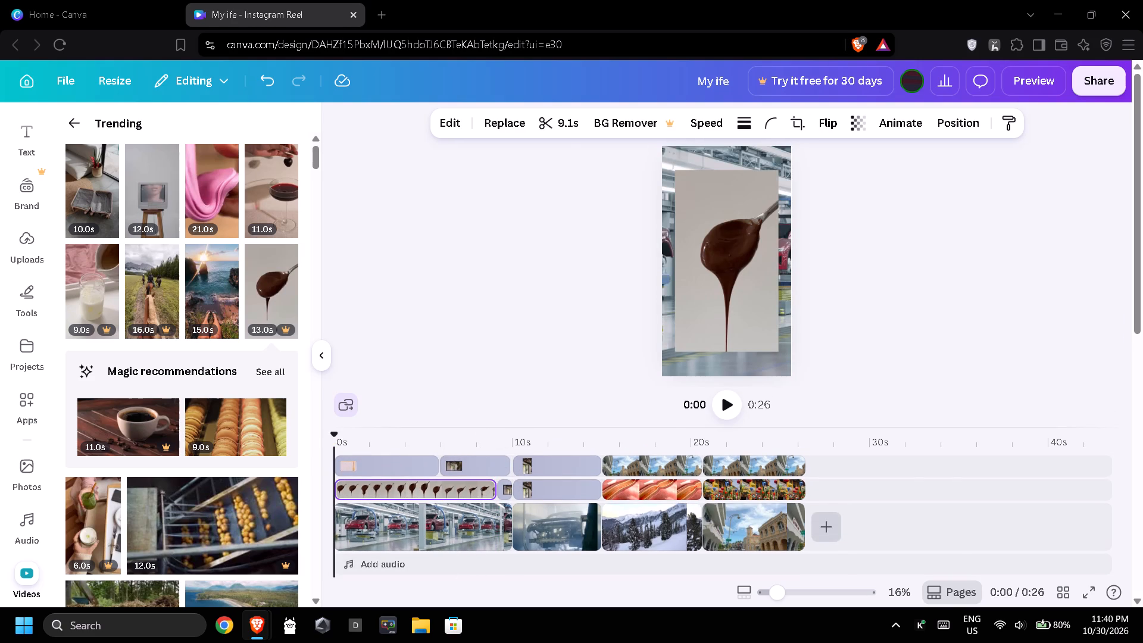
Shorten the chocolate spoon overlay, move it to the top of the frame and widen it to full width.
click(697, 284)
drag(725, 352, 728, 292)
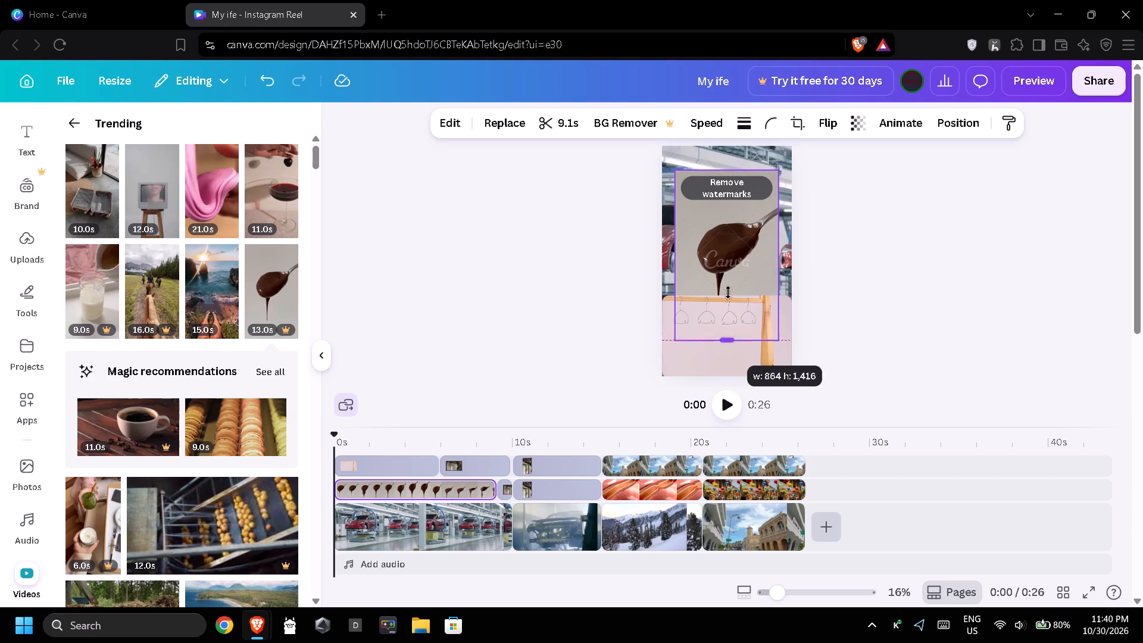
drag(728, 292, 740, 252)
drag(742, 233, 742, 228)
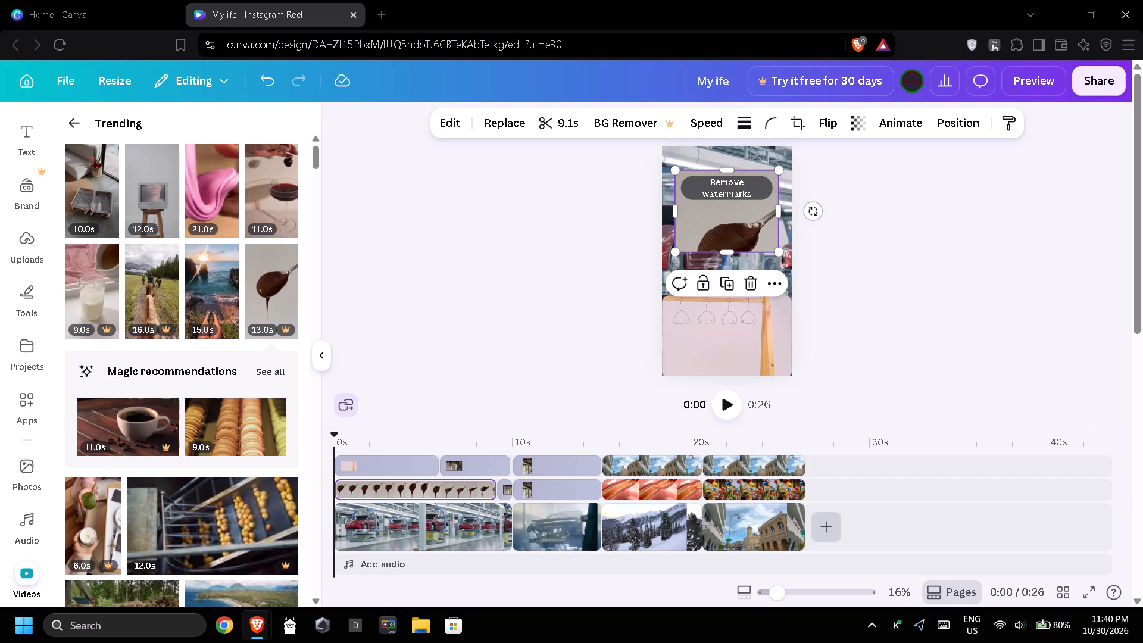
drag(742, 228, 728, 210)
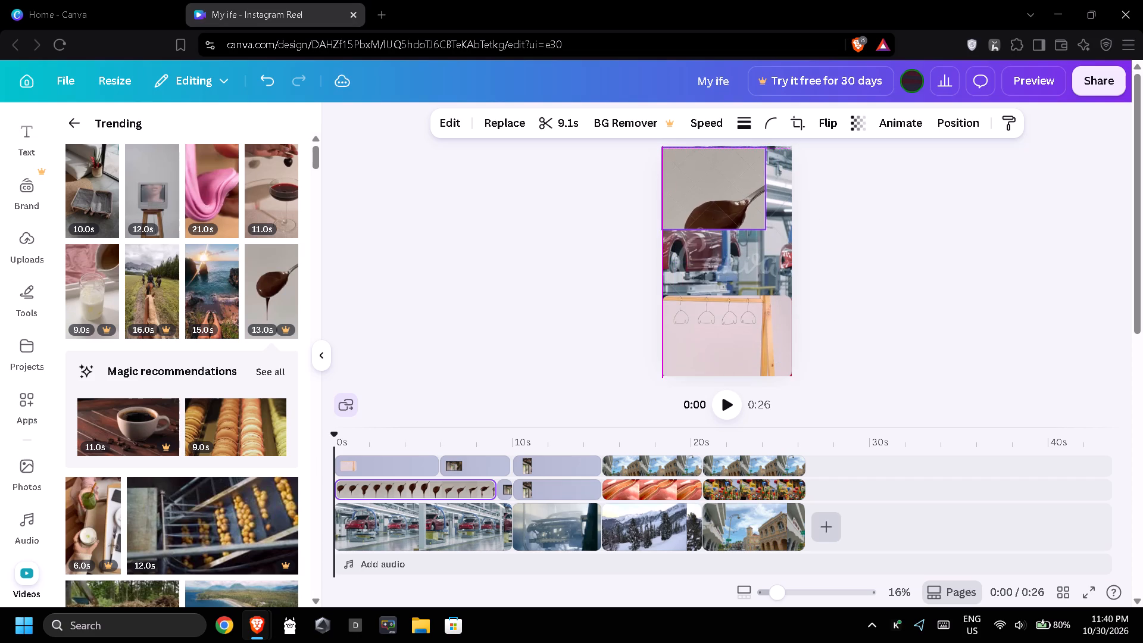
drag(728, 210, 727, 209)
drag(767, 196, 784, 196)
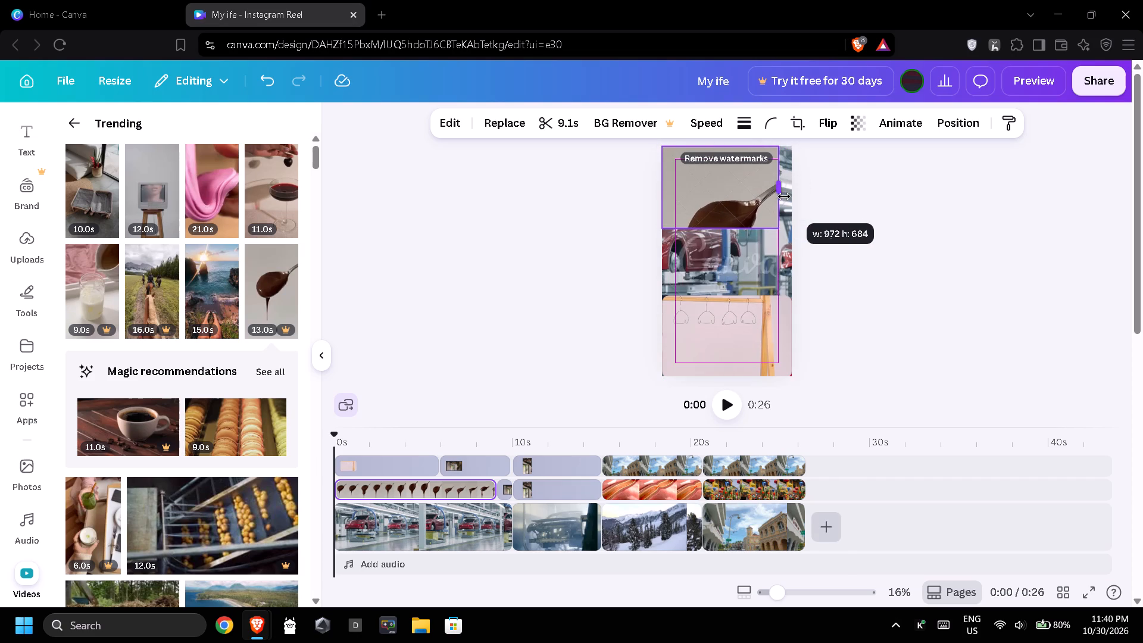
drag(784, 196, 793, 196)
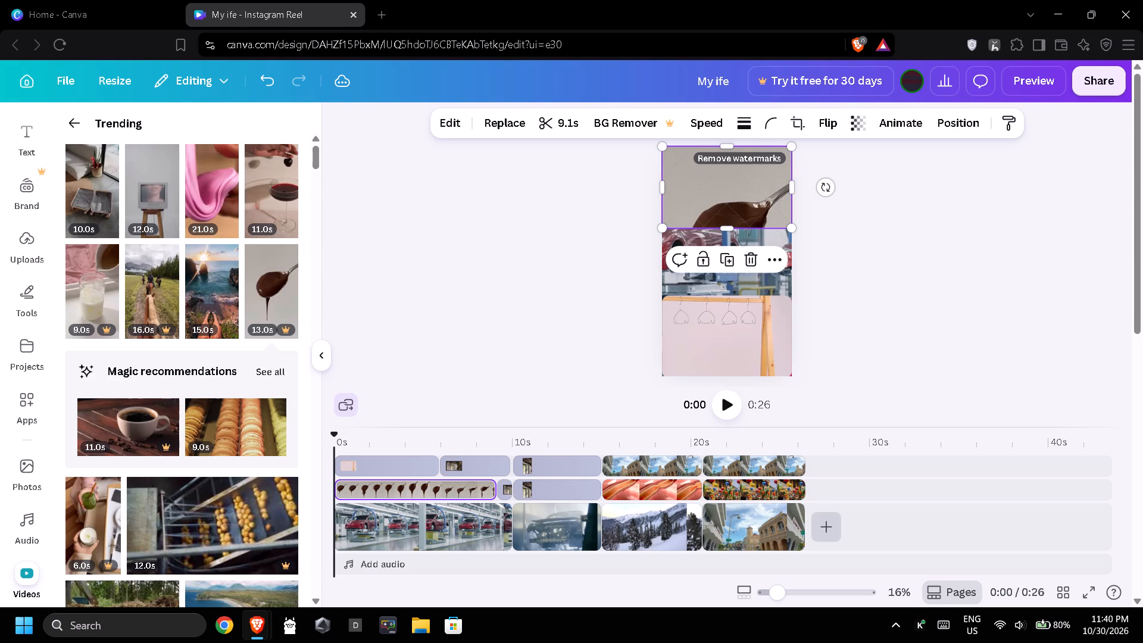
drag(732, 226, 732, 212)
click(509, 295)
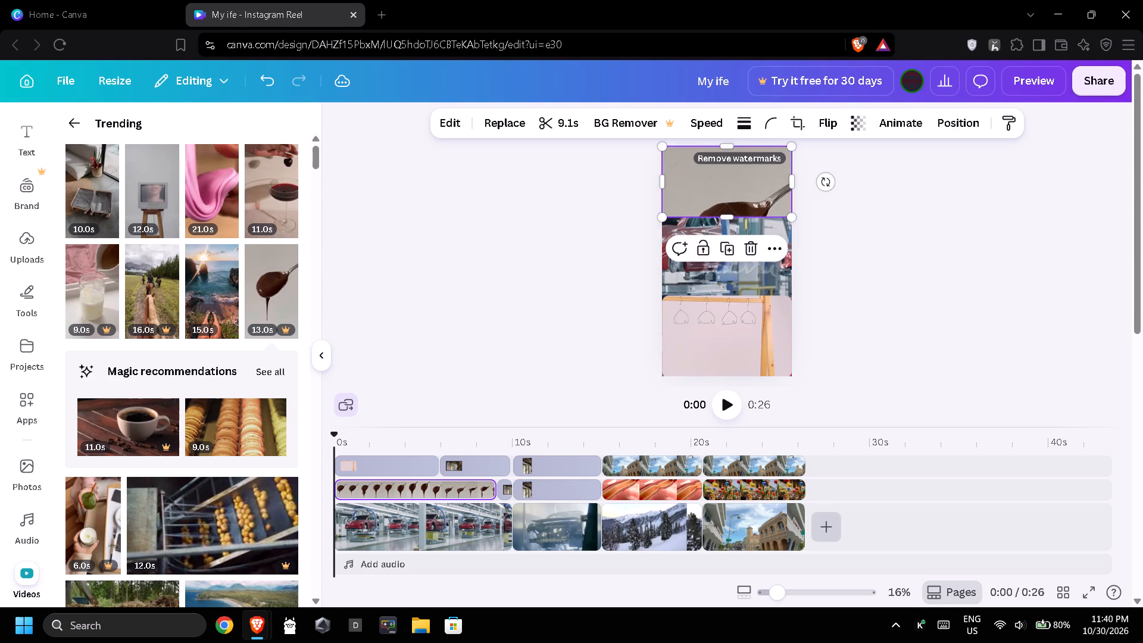
Lower the transparency value of the main-track car factory clip to fade it behind the overlays.
click(714, 265)
click(727, 180)
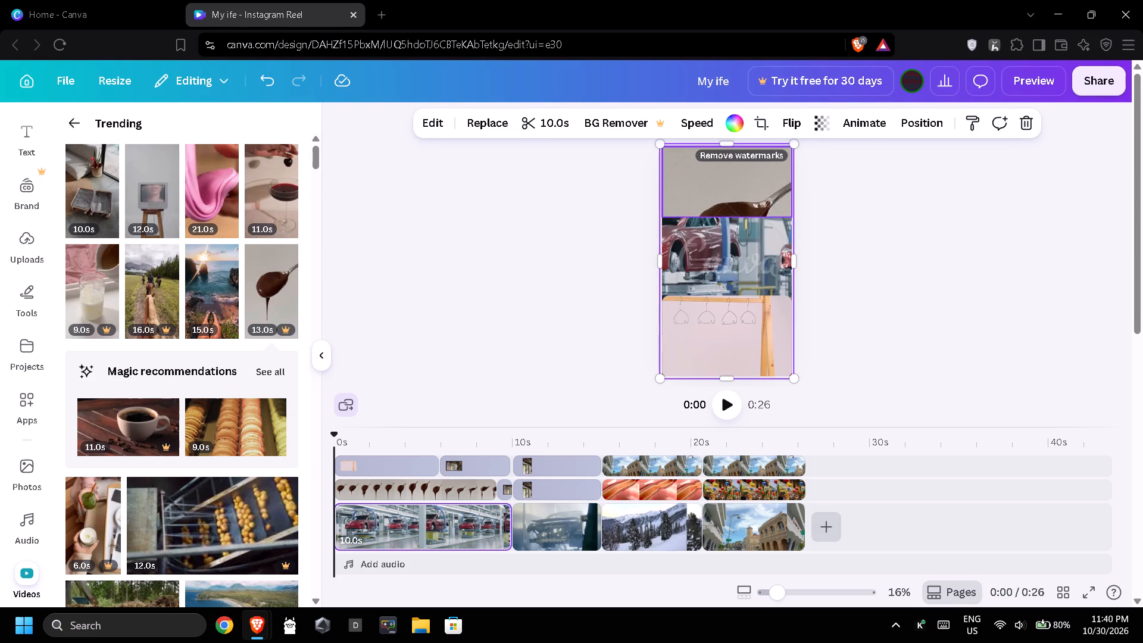
click(730, 271)
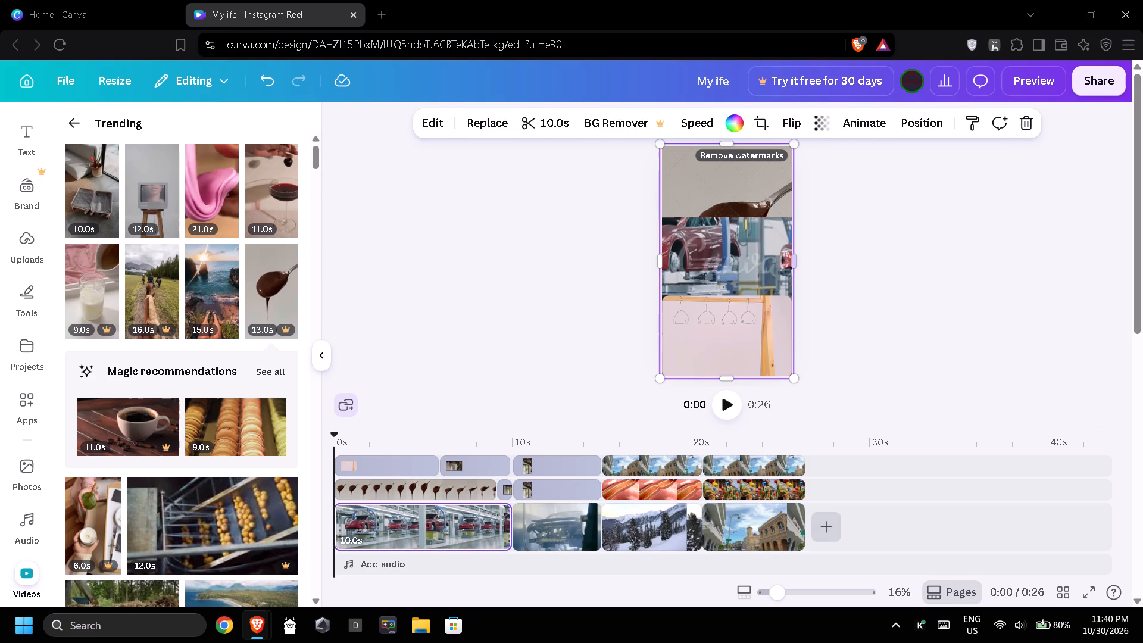
click(825, 123)
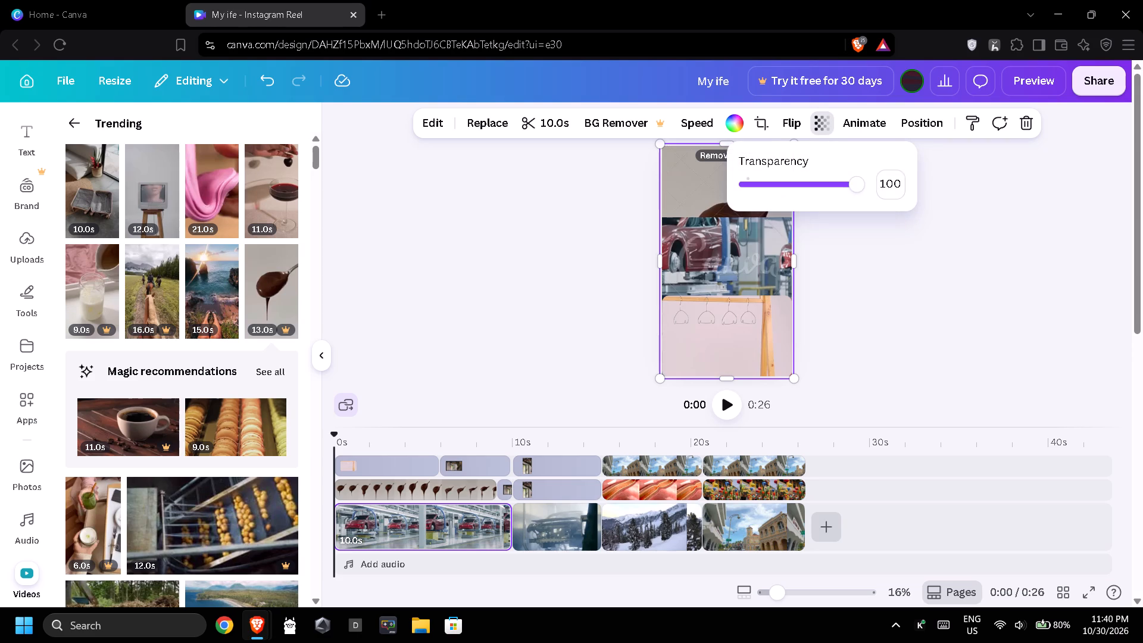
click(819, 188)
click(798, 188)
click(707, 344)
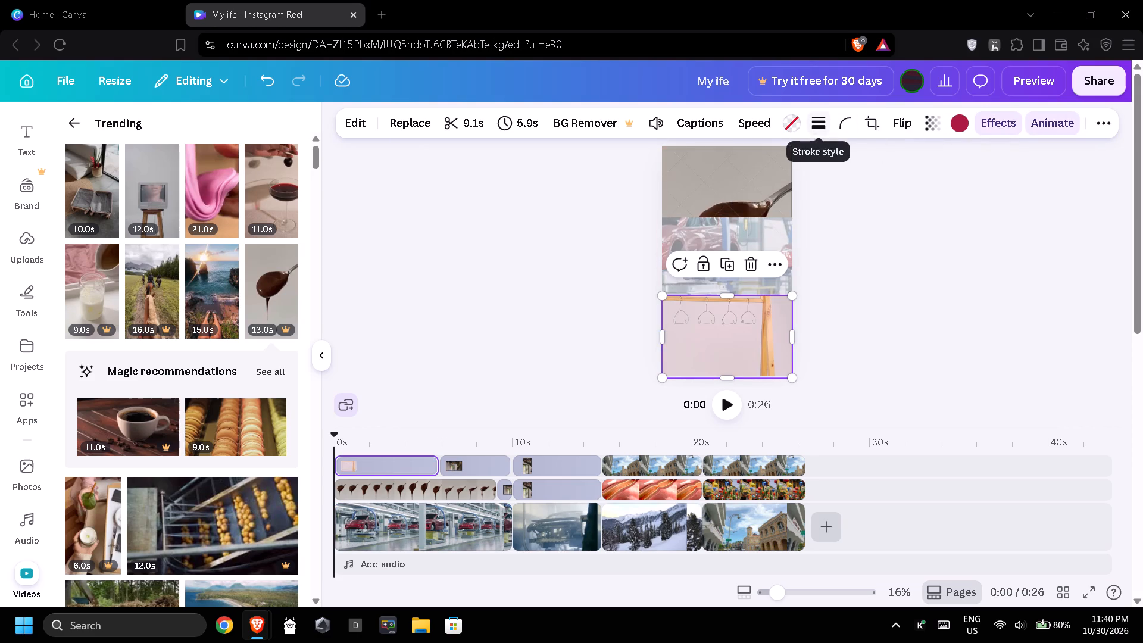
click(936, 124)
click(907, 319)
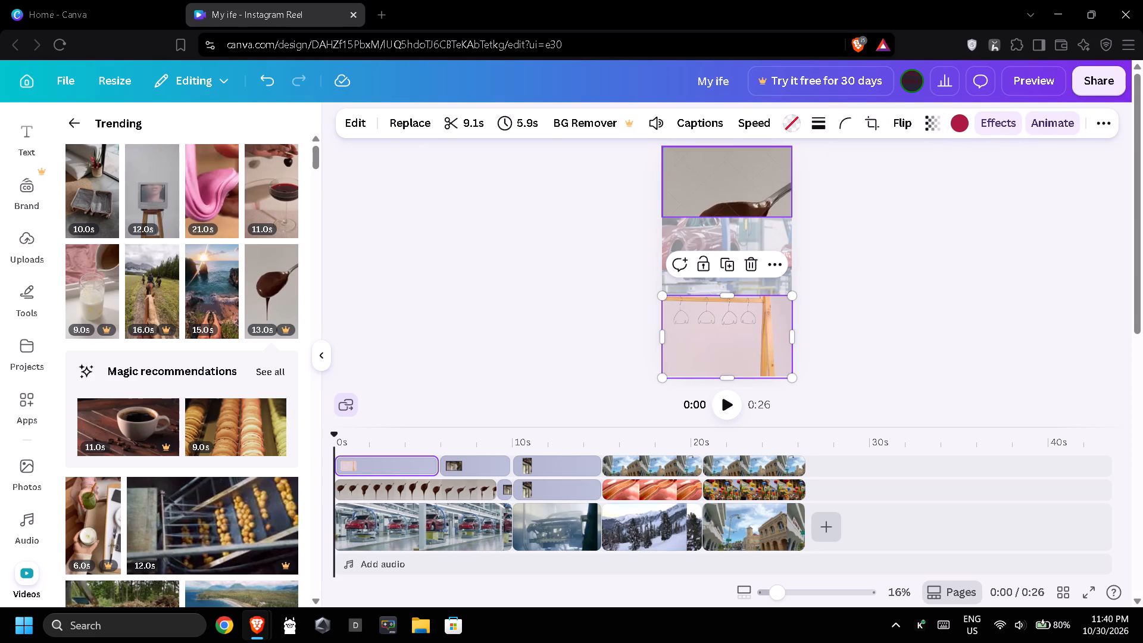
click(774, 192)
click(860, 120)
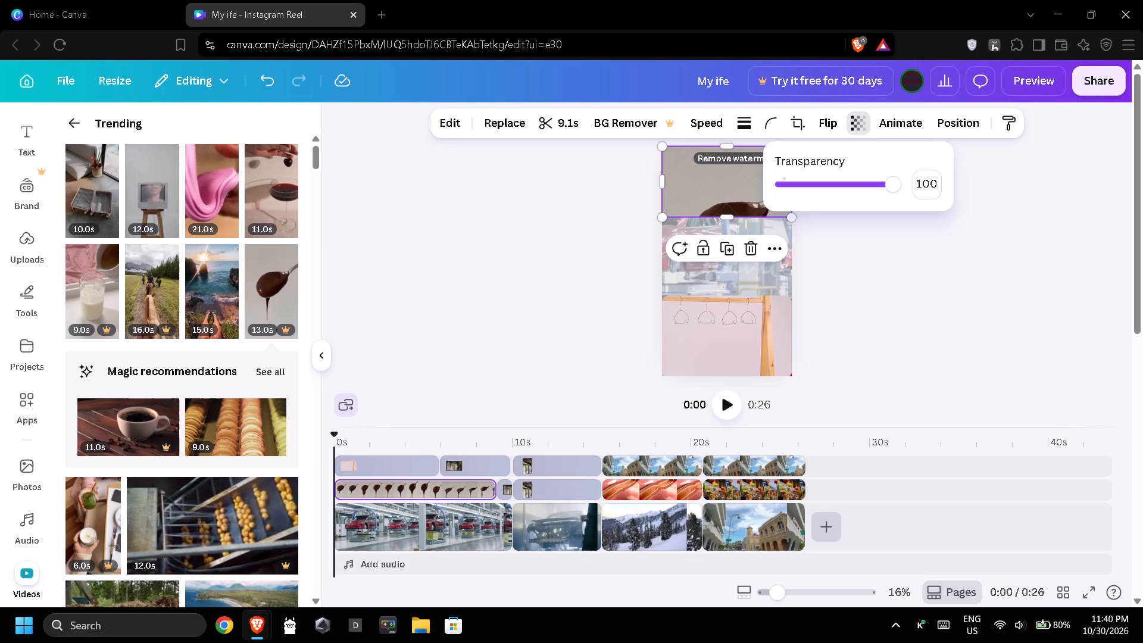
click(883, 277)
Set the transparency value of the main-track car factory clip to 100 and deselect it.
click(776, 269)
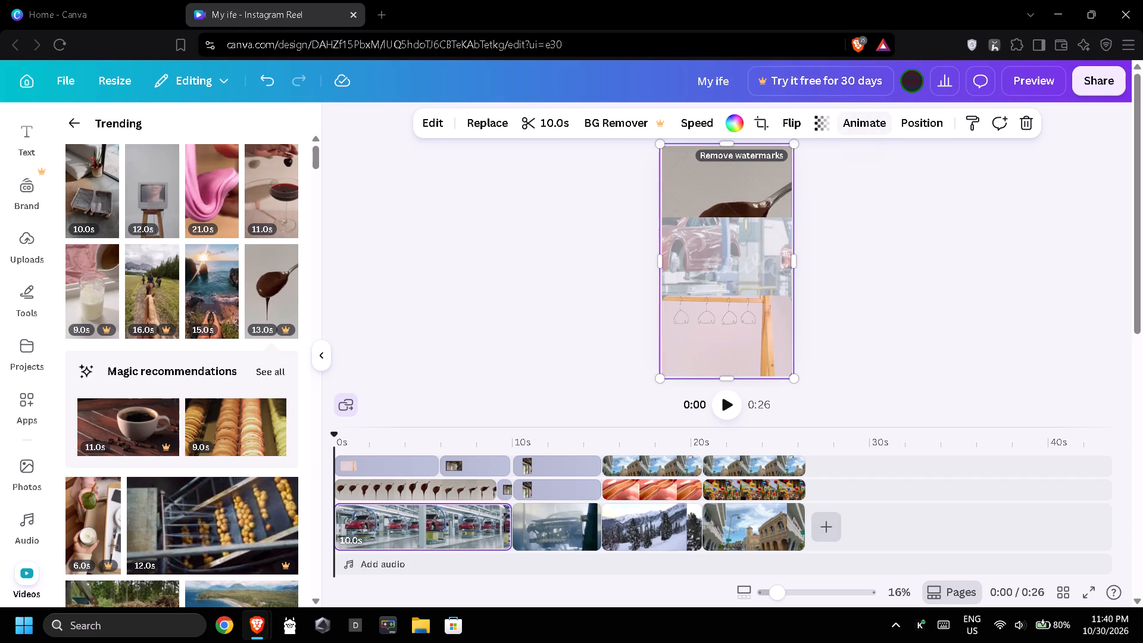
click(829, 121)
drag(840, 189, 890, 189)
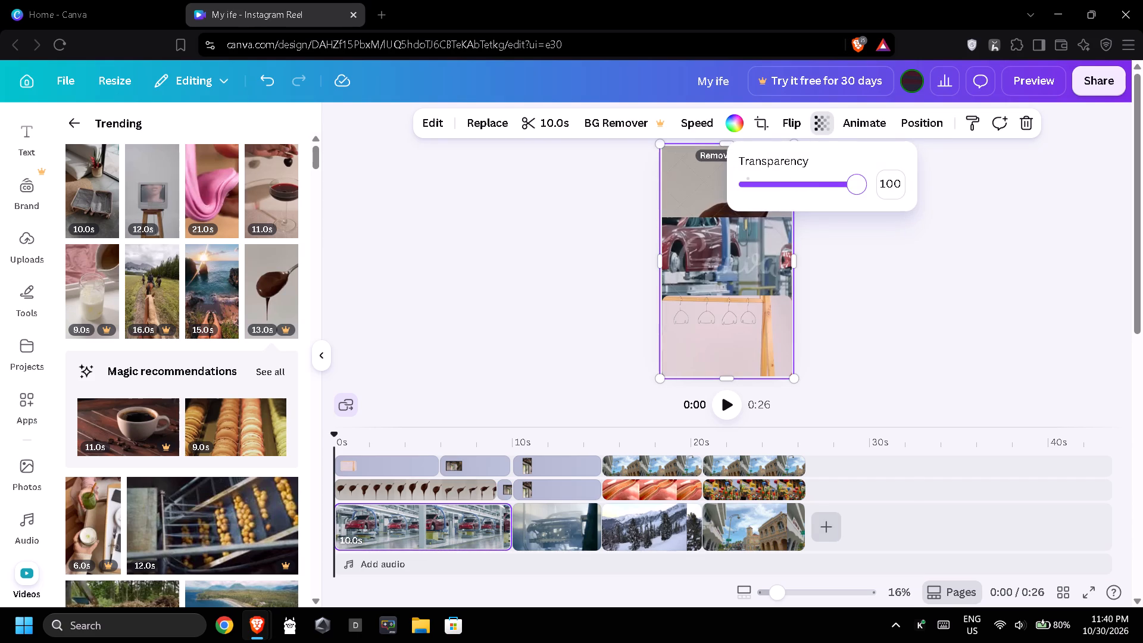
drag(890, 189, 857, 190)
drag(857, 190, 851, 190)
drag(830, 190, 904, 201)
click(916, 304)
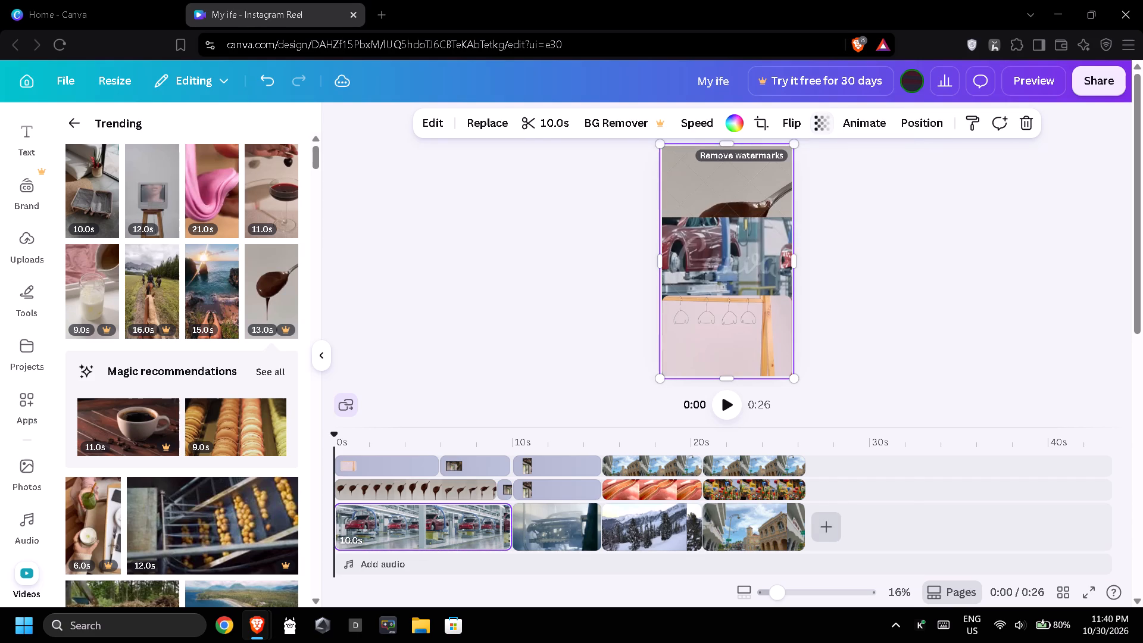
click(916, 304)
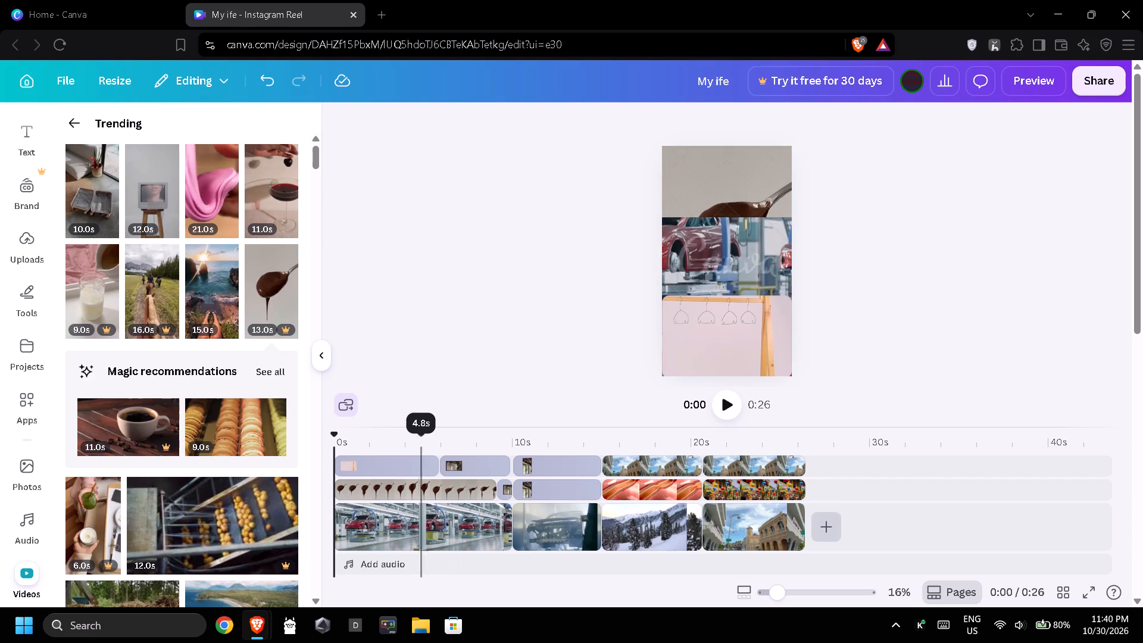
Examine how the chocolate spoon, clothes rack and black-bordered overlays overlap at several moments during the car factory clip.
click(415, 439)
click(473, 440)
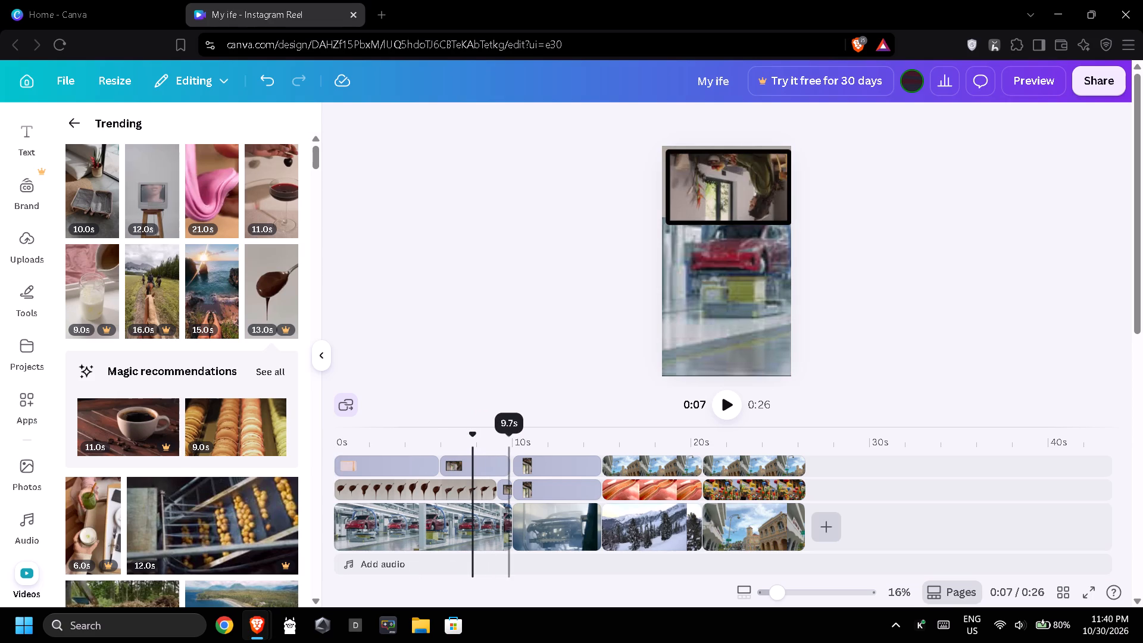
click(480, 488)
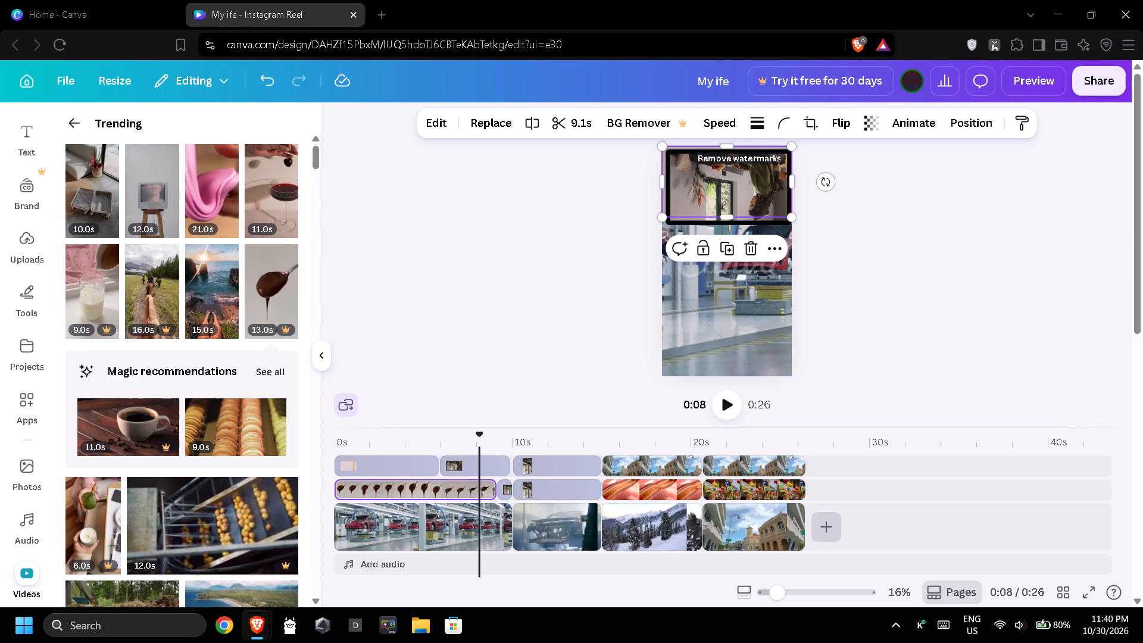
click(460, 485)
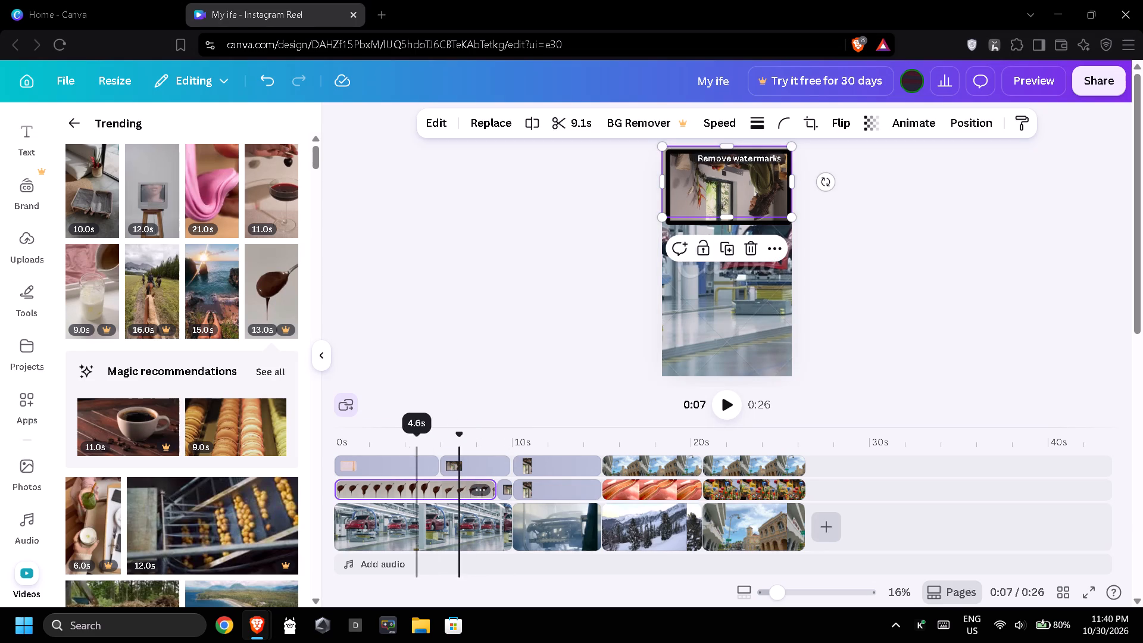
click(409, 487)
click(454, 489)
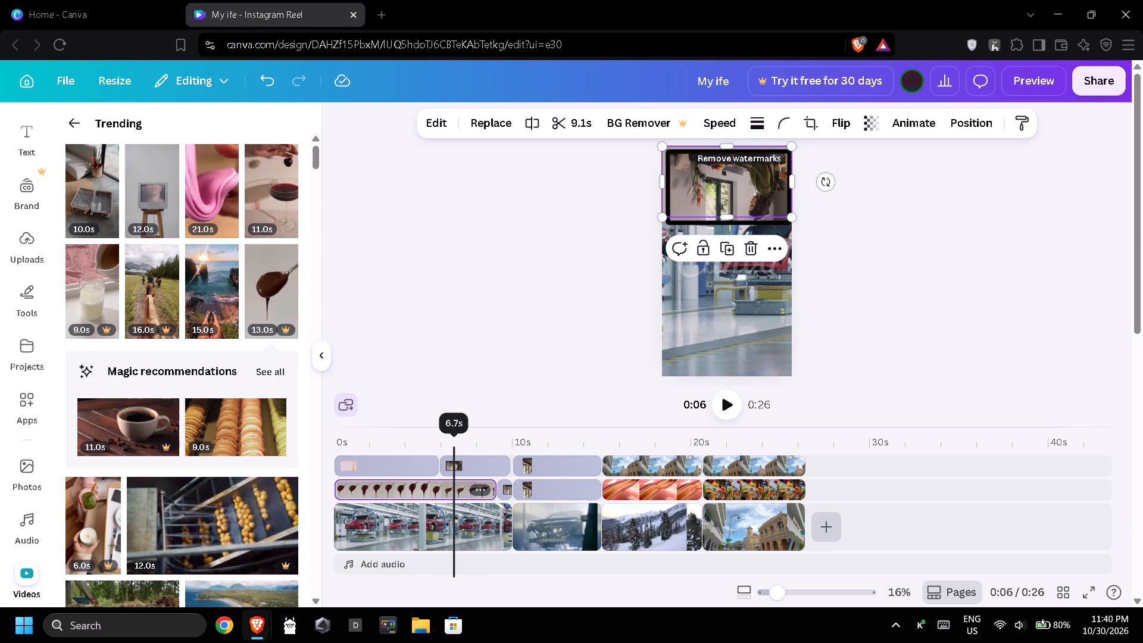
click(395, 491)
click(442, 486)
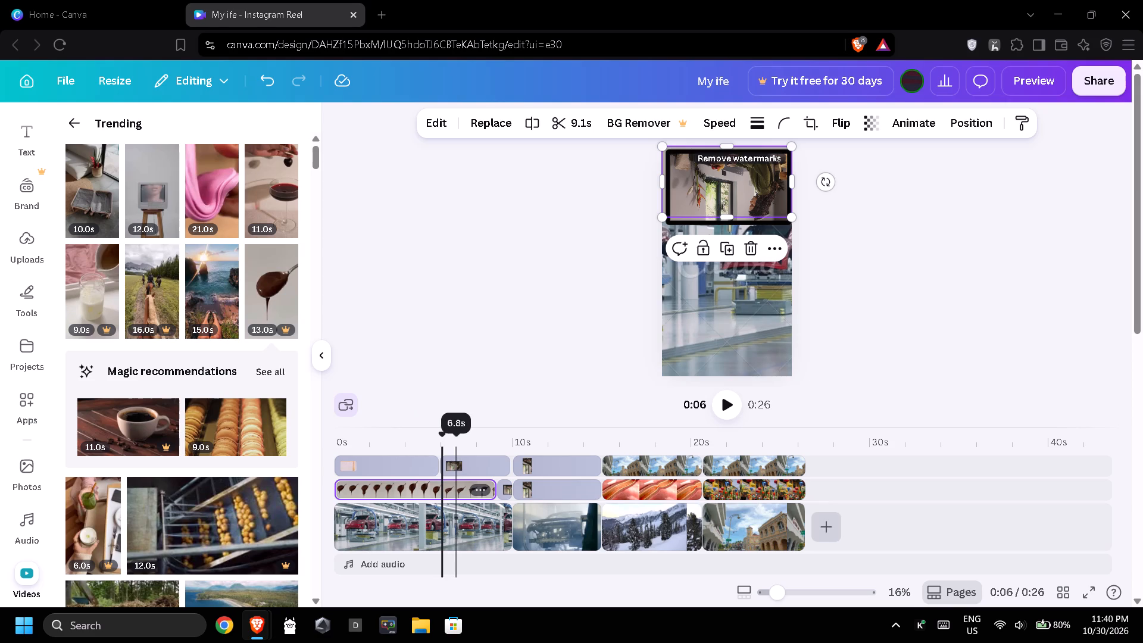
click(457, 487)
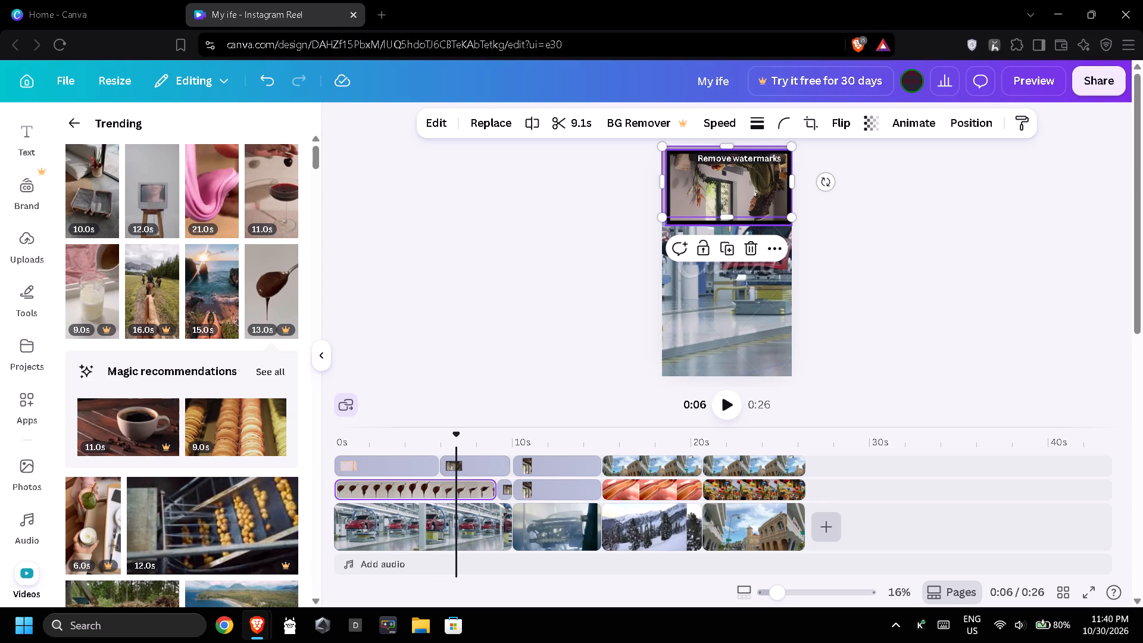
click(387, 469)
click(421, 492)
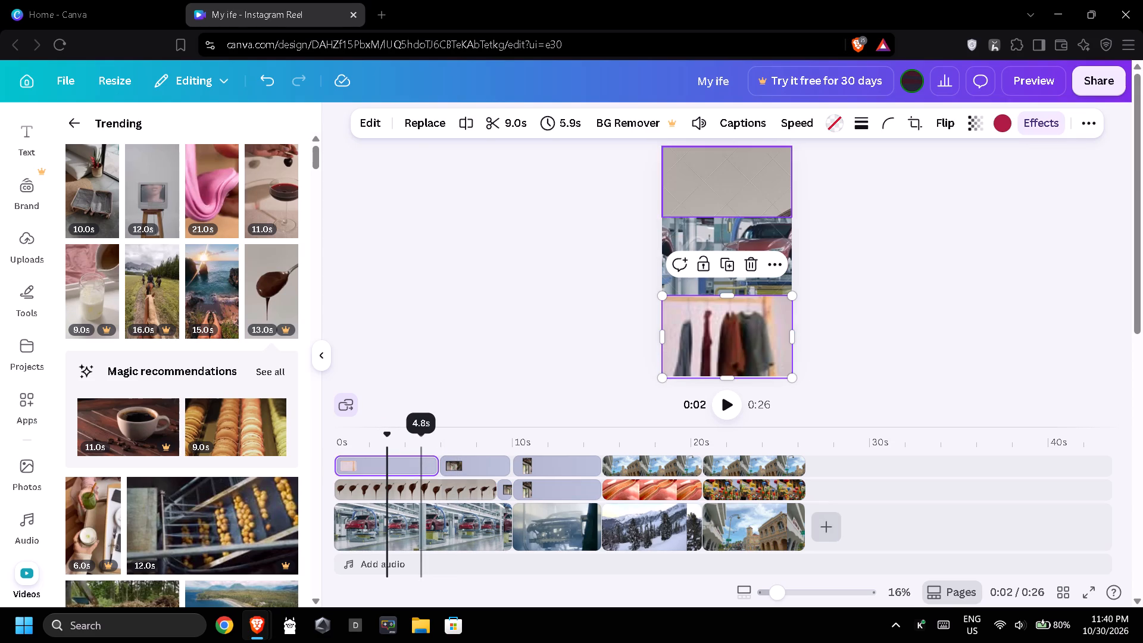
click(392, 519)
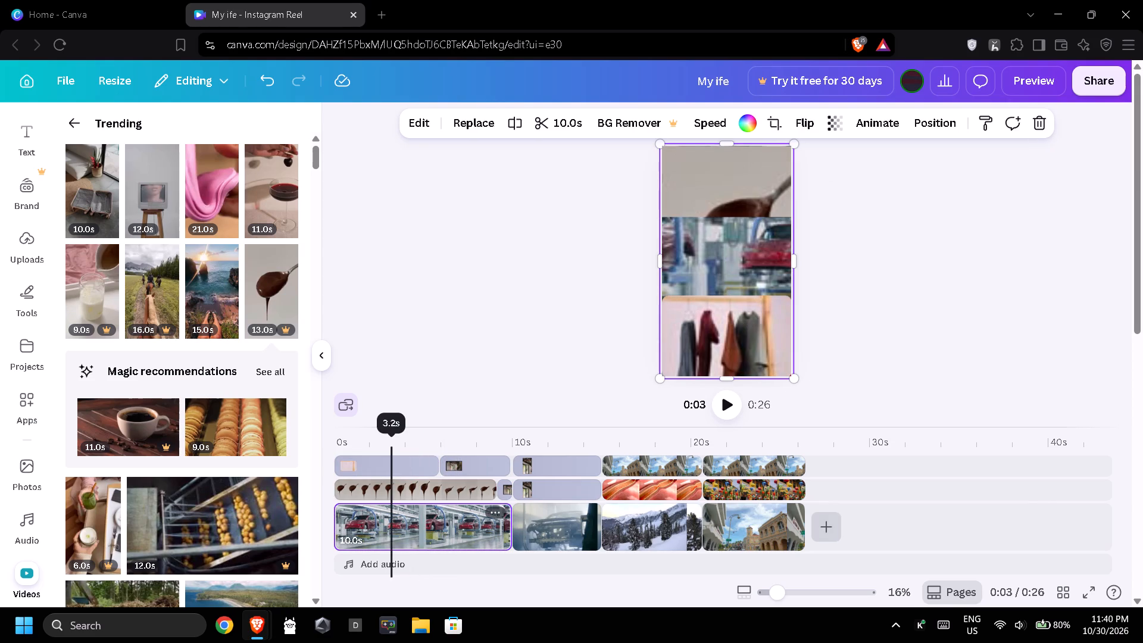
click(475, 526)
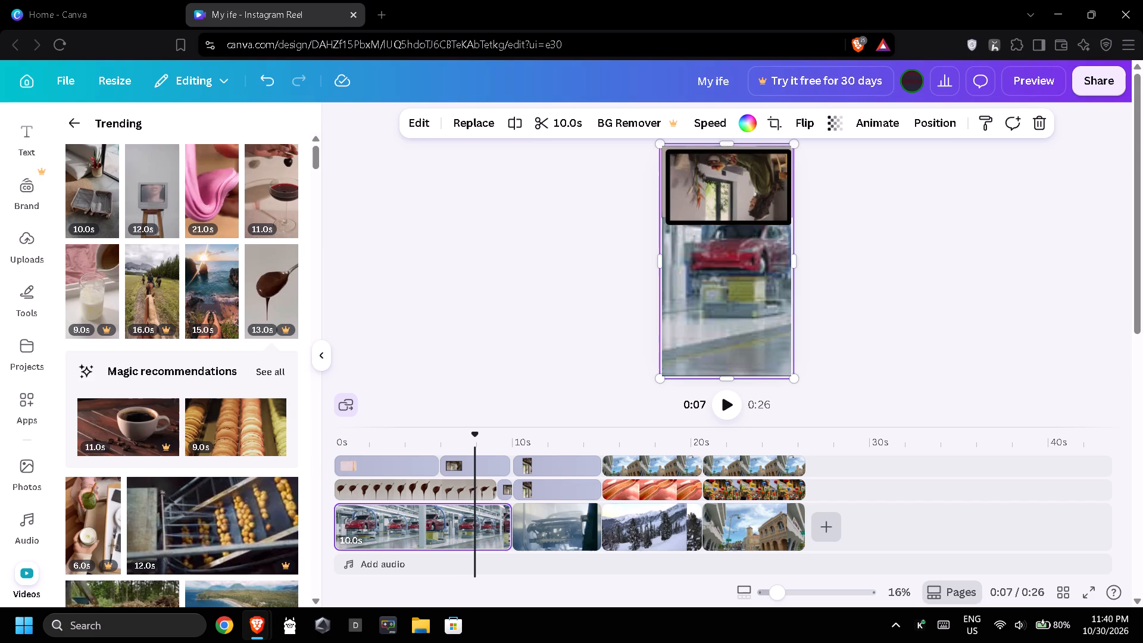
click(477, 492)
click(390, 470)
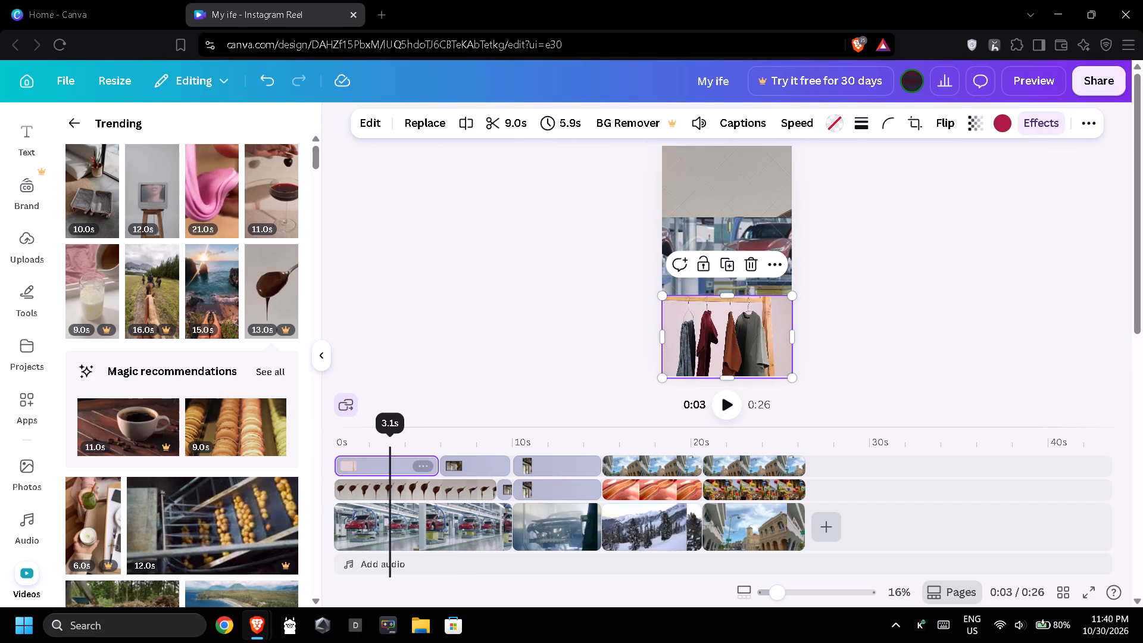
click(710, 191)
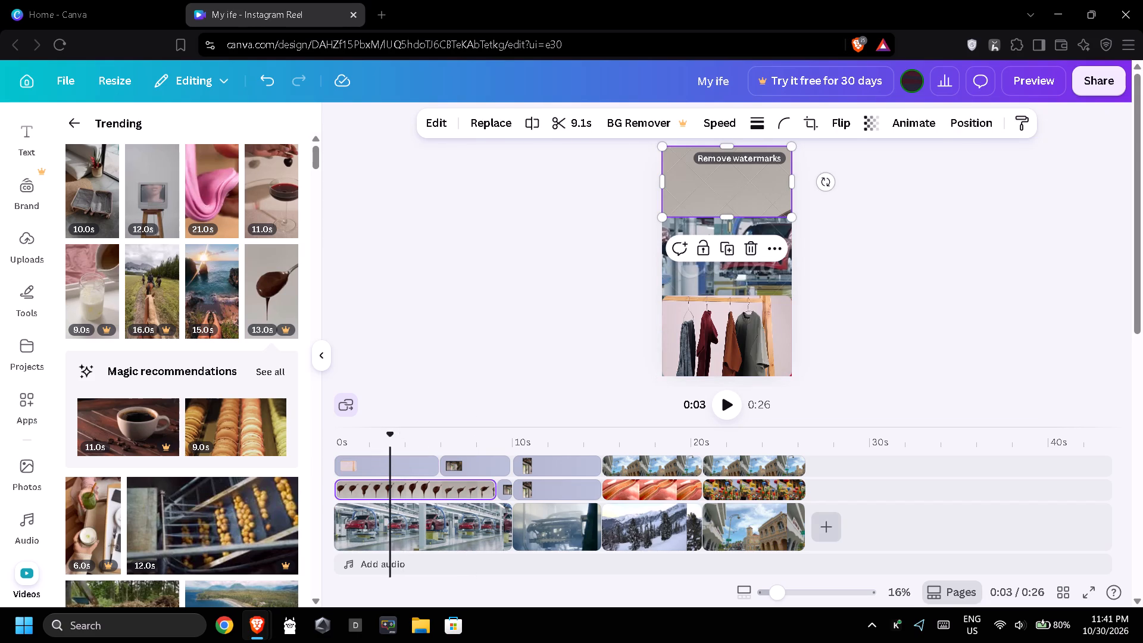
click(460, 336)
click(399, 380)
click(471, 466)
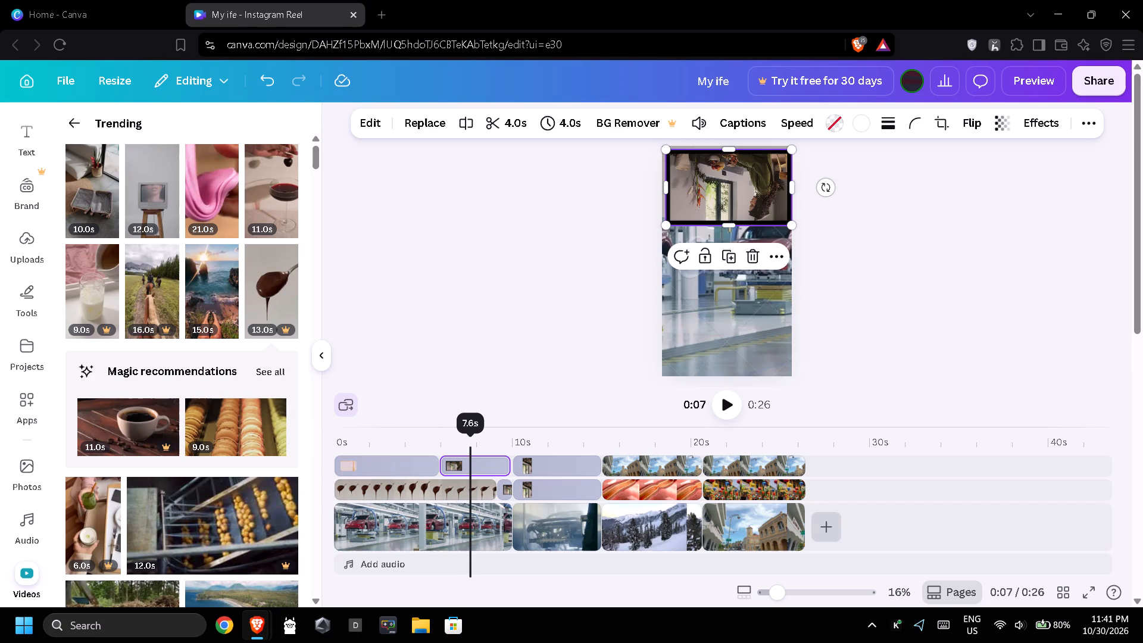
click(470, 489)
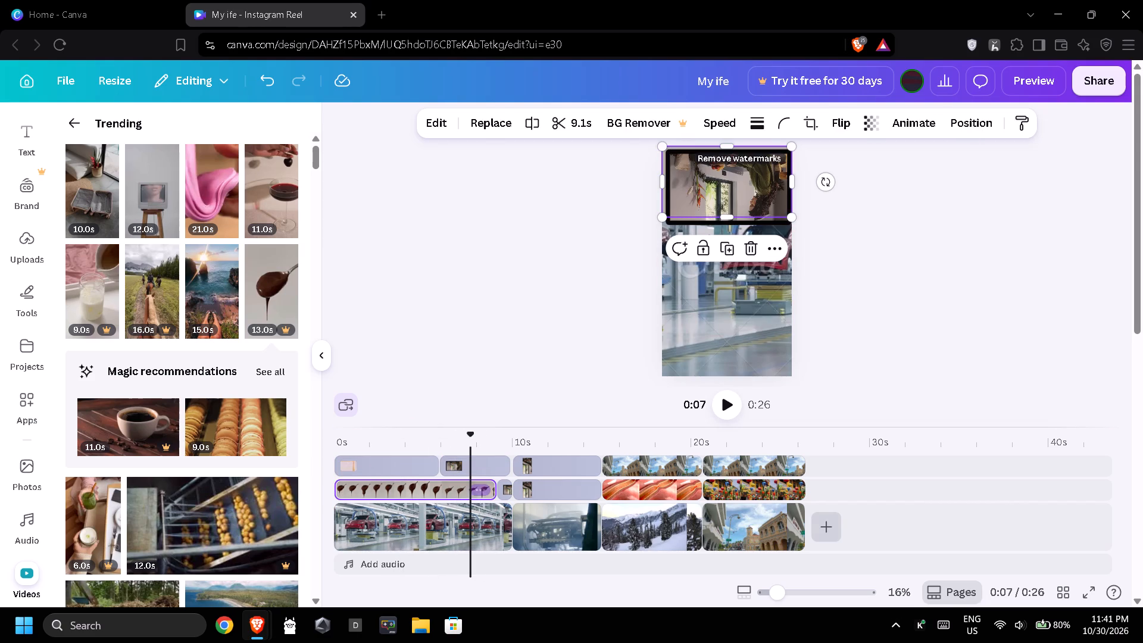
click(403, 483)
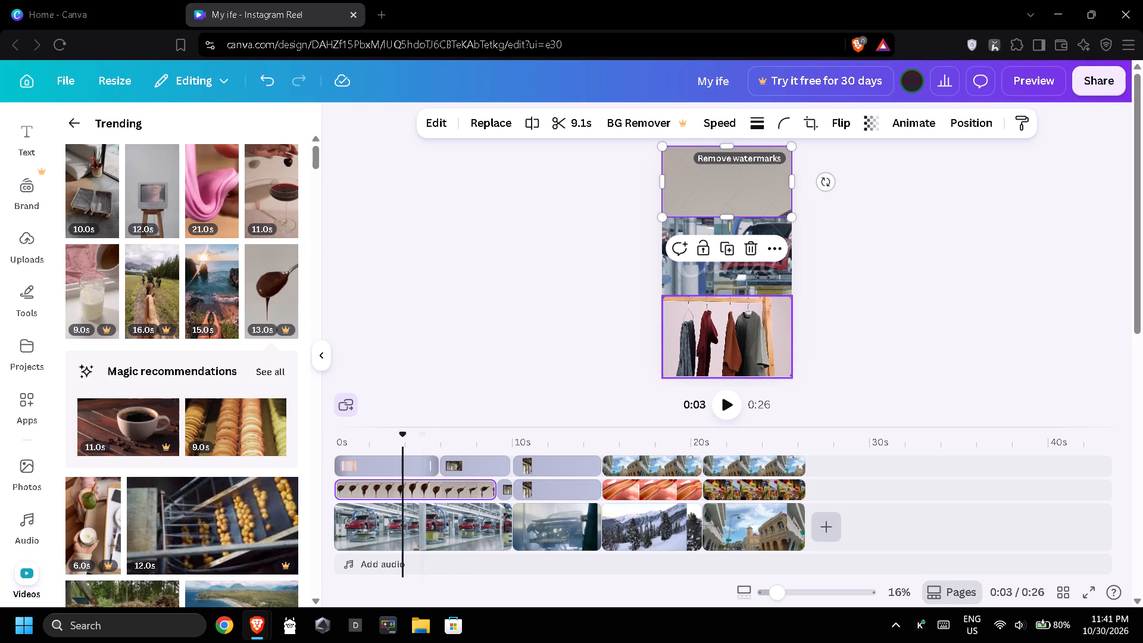
click(389, 464)
click(757, 162)
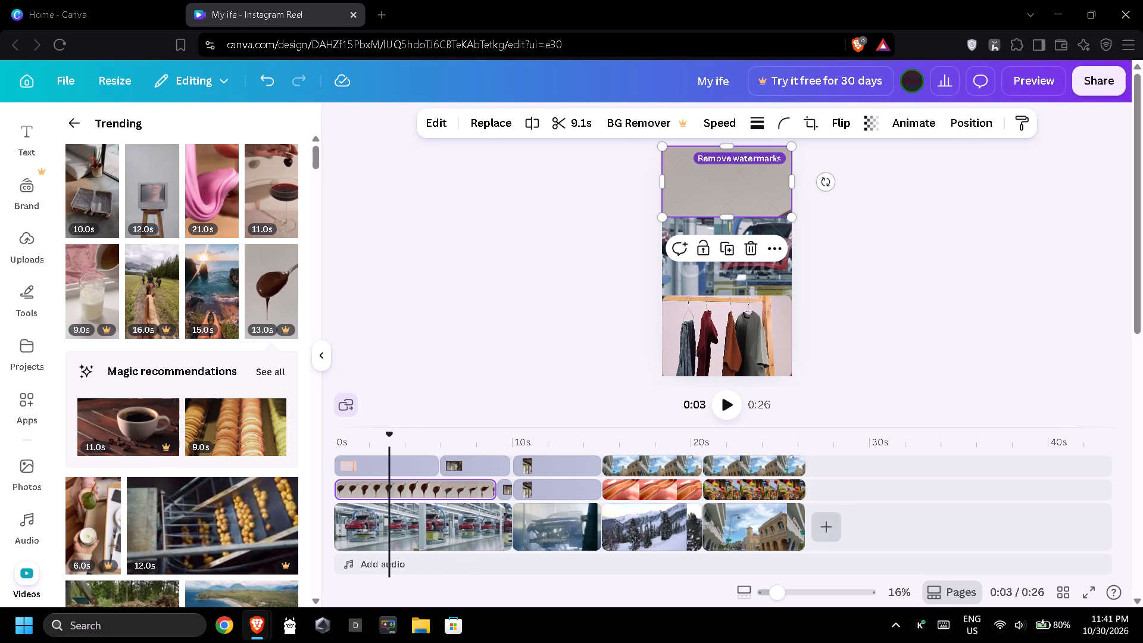
click(501, 279)
click(470, 472)
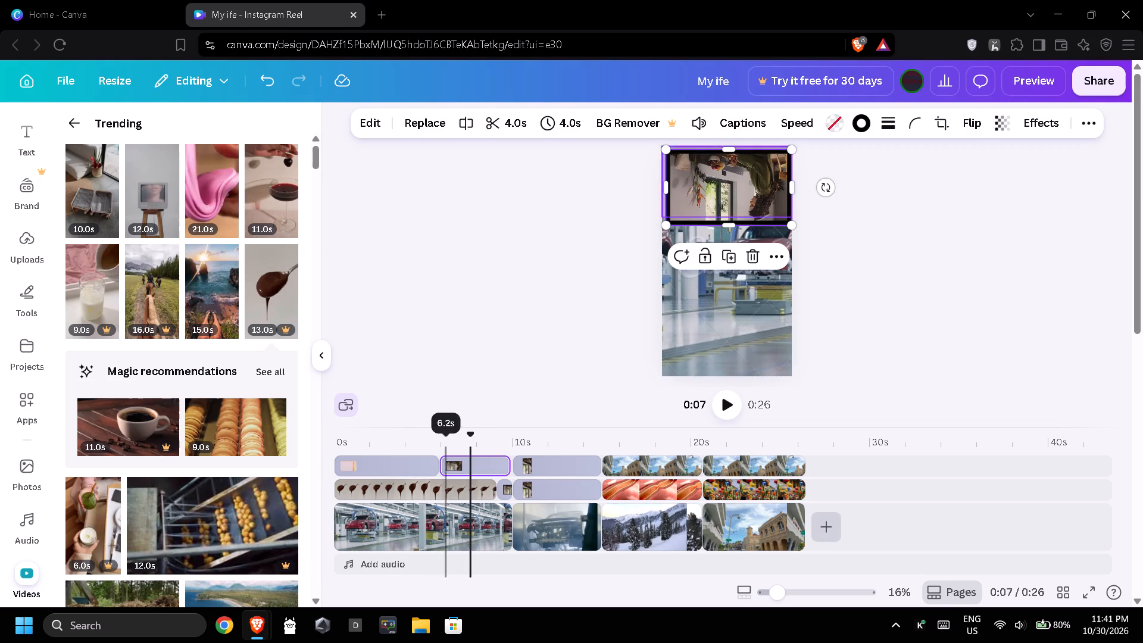
click(436, 507)
click(466, 517)
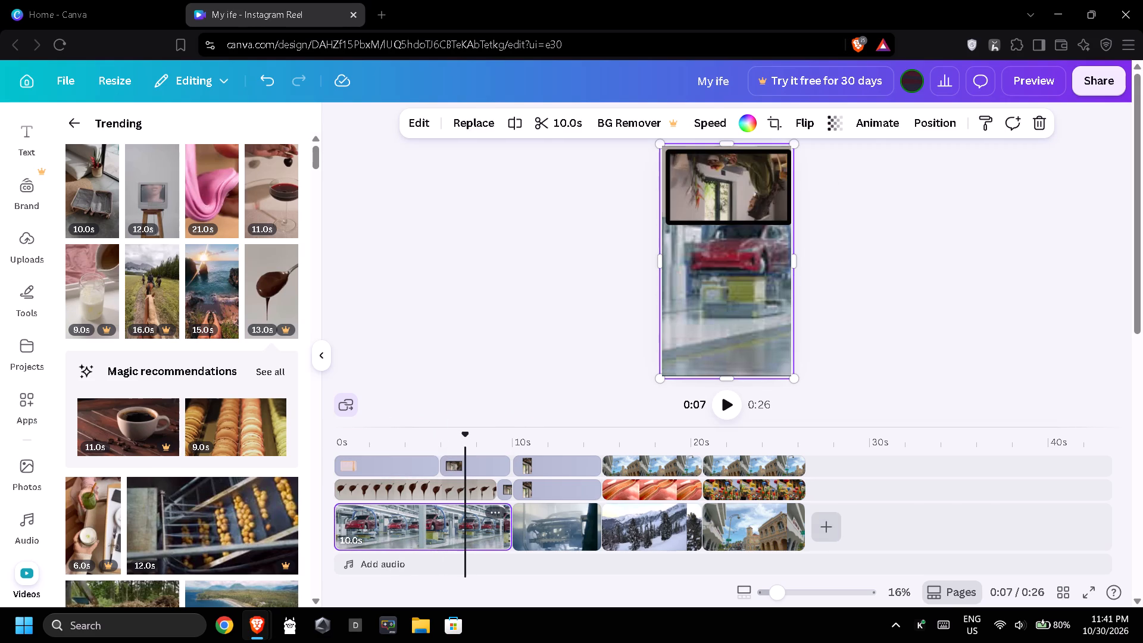
click(461, 498)
click(454, 488)
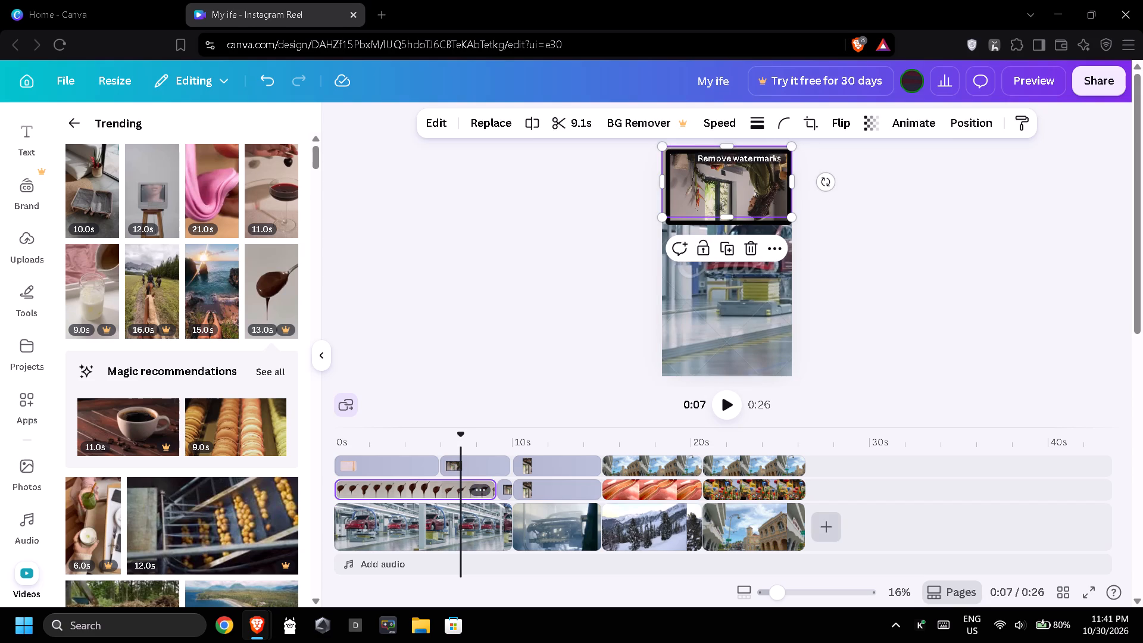
click(720, 288)
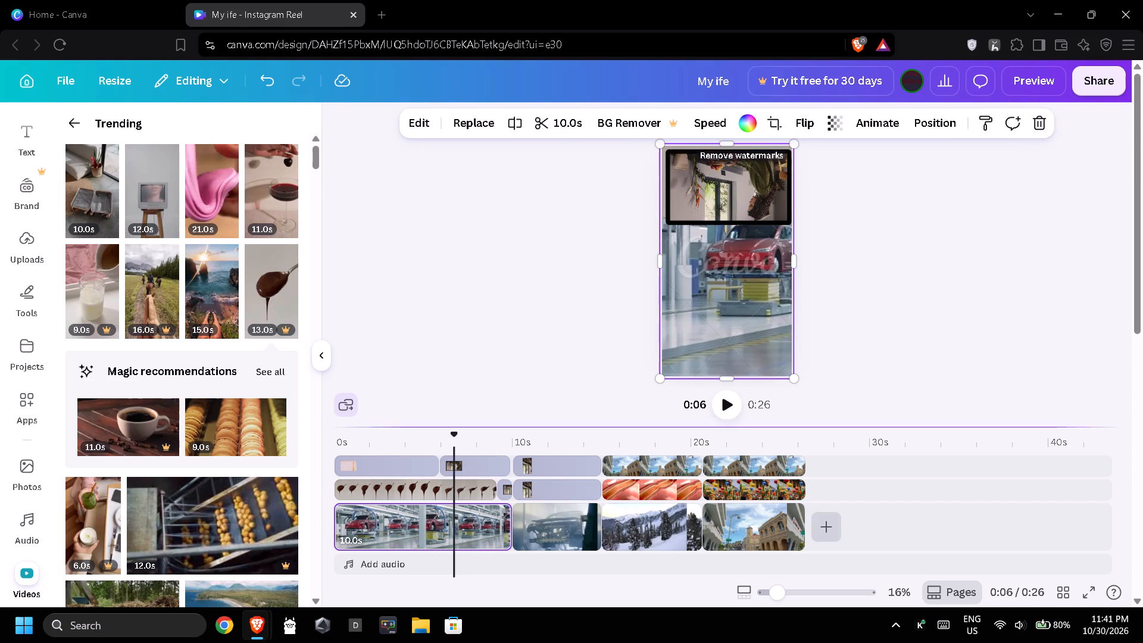
click(411, 482)
click(419, 489)
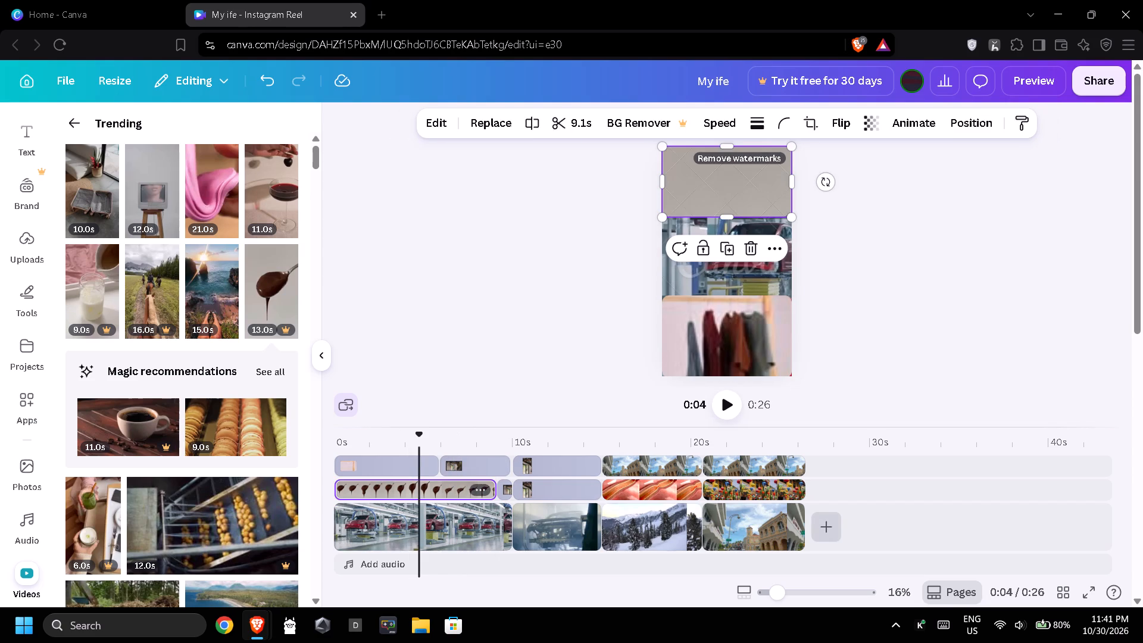
click(446, 488)
click(380, 488)
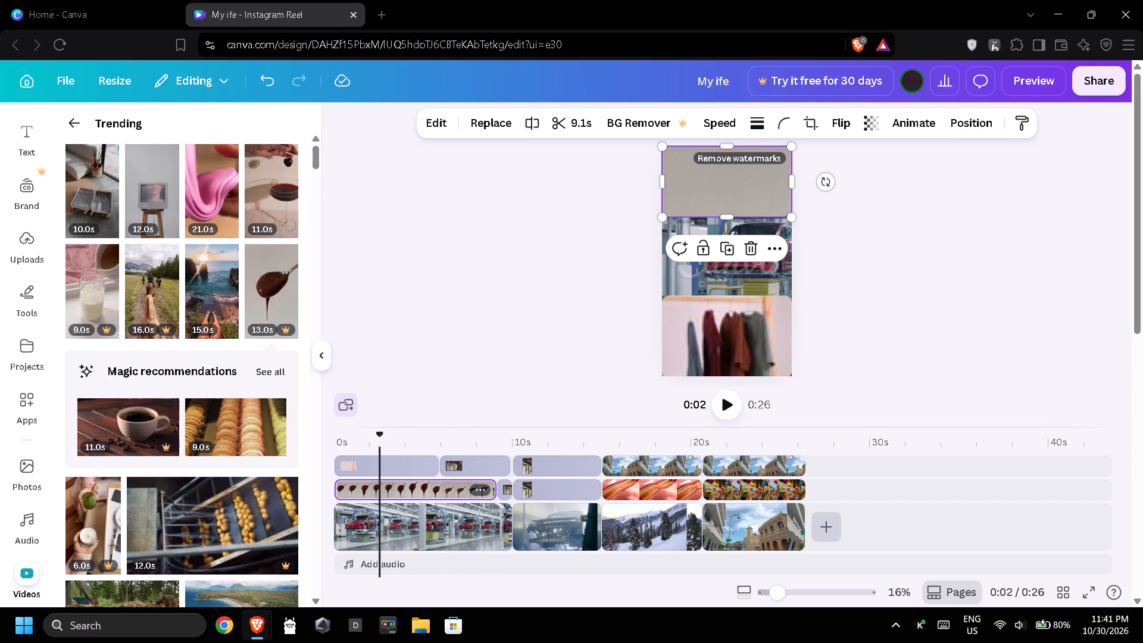
click(416, 487)
click(438, 486)
click(450, 486)
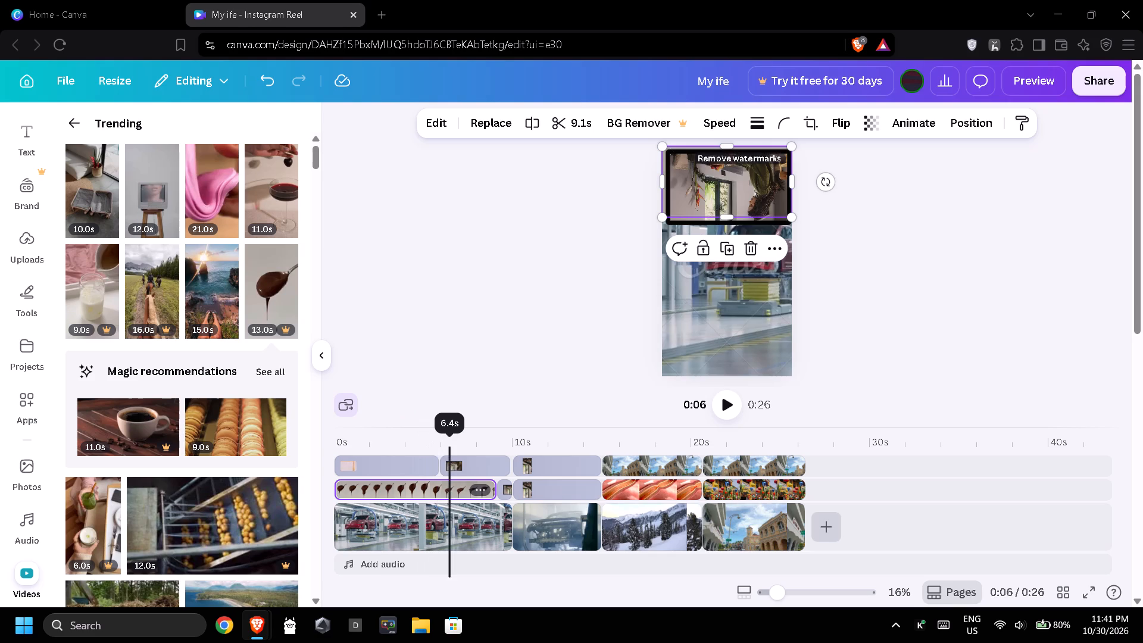
Move the chocolate spoon overlay from the top of the video frame to its bottom edge, below the black-bordered overlay.
drag(708, 201, 711, 214)
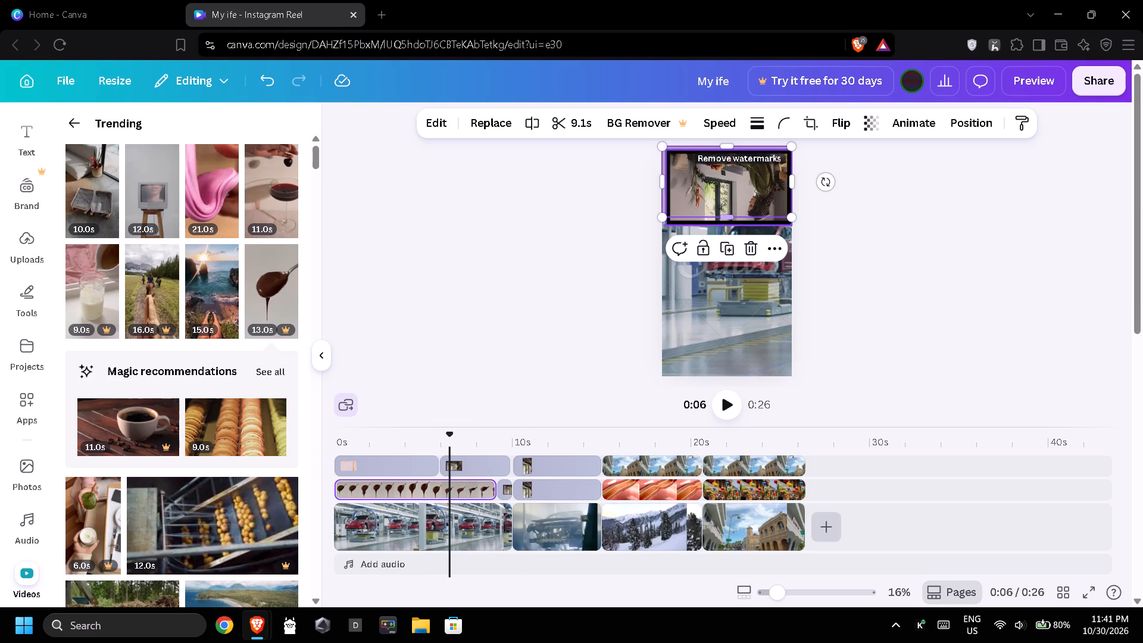
drag(711, 214, 711, 279)
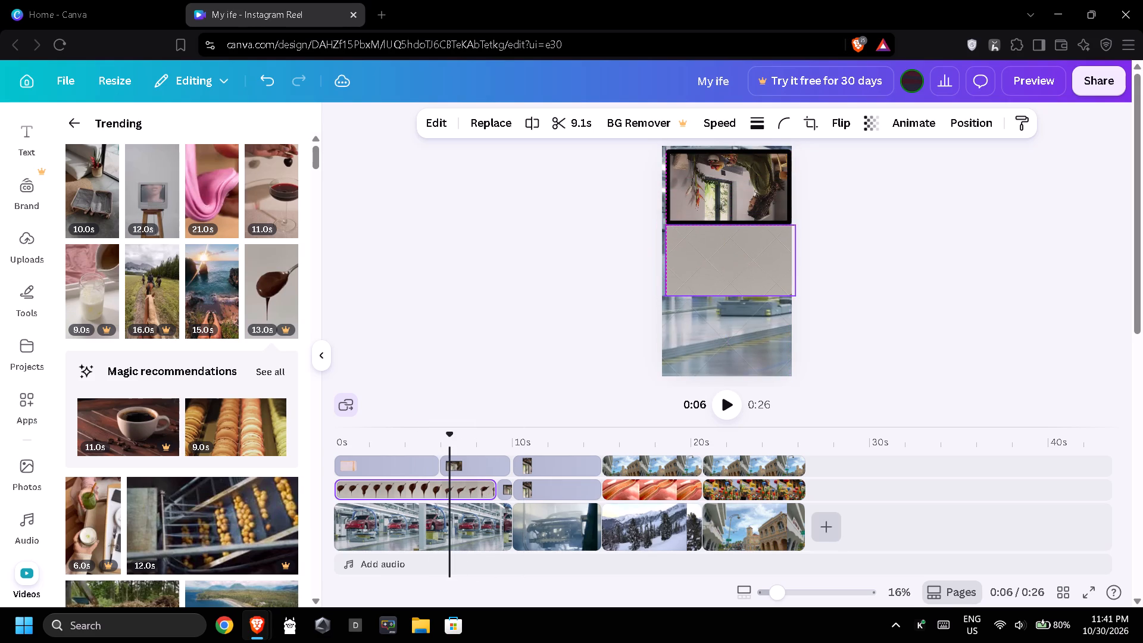
drag(711, 279, 711, 279)
drag(707, 269, 699, 308)
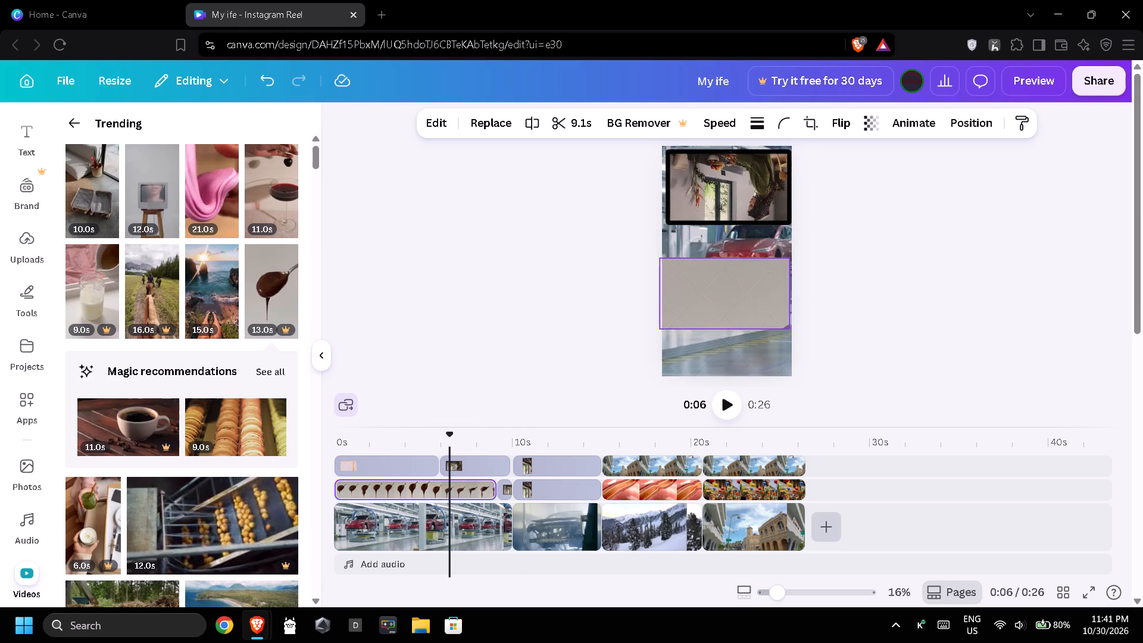
drag(699, 308, 699, 349)
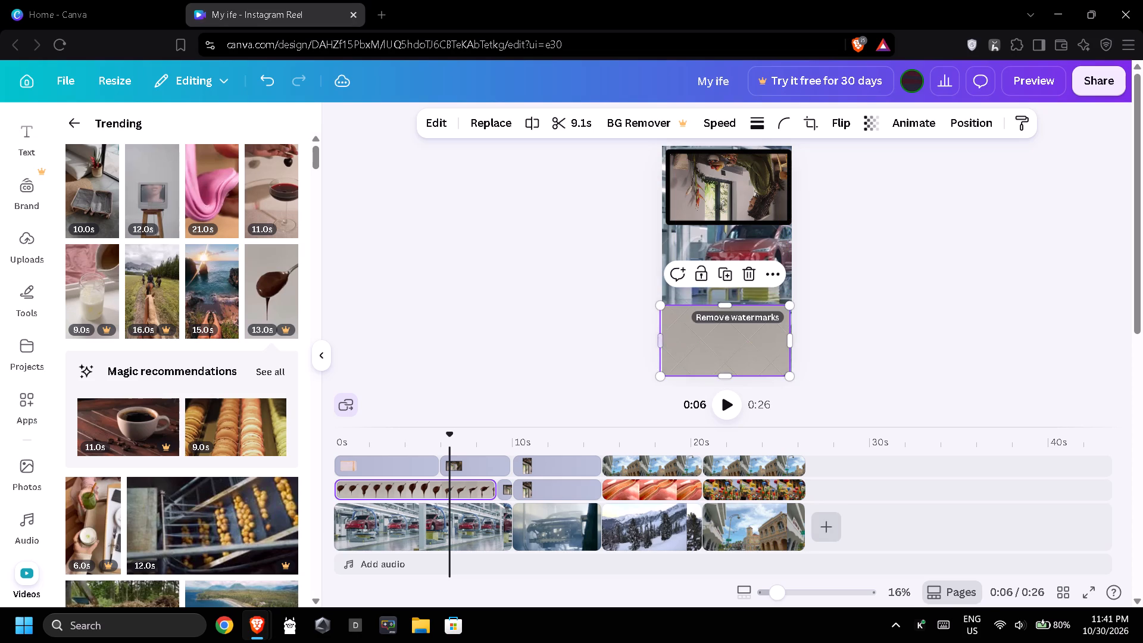
click(537, 317)
Swap the overlays on the car factory clip so the chocolate spoon sits at the frame's top edge and the black-bordered video at the bottom edge.
click(375, 505)
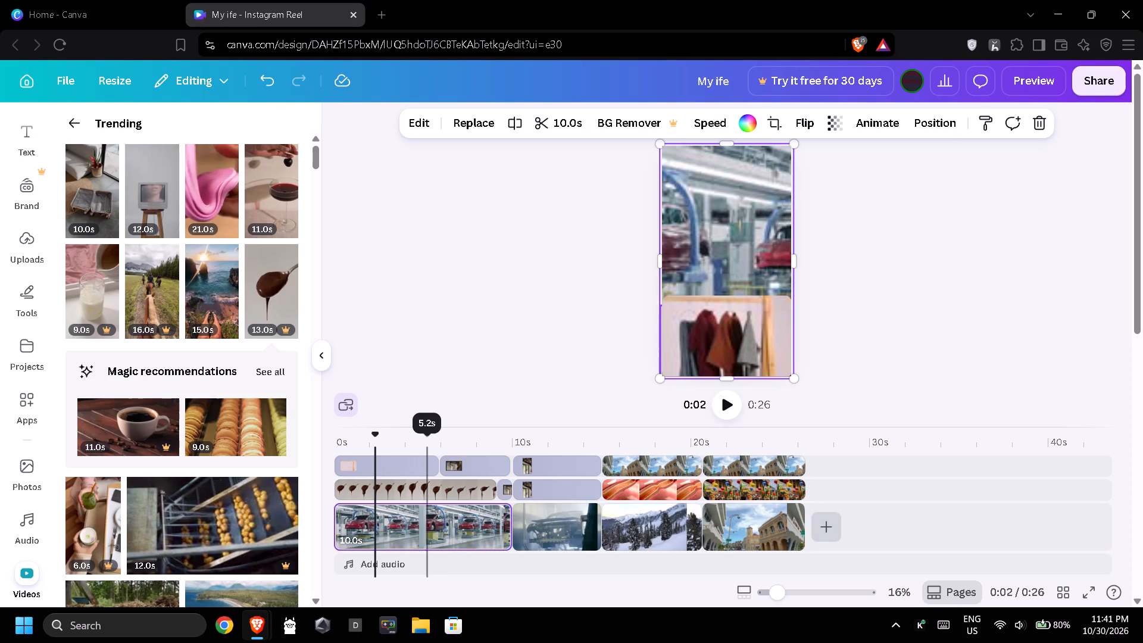
click(432, 500)
click(387, 508)
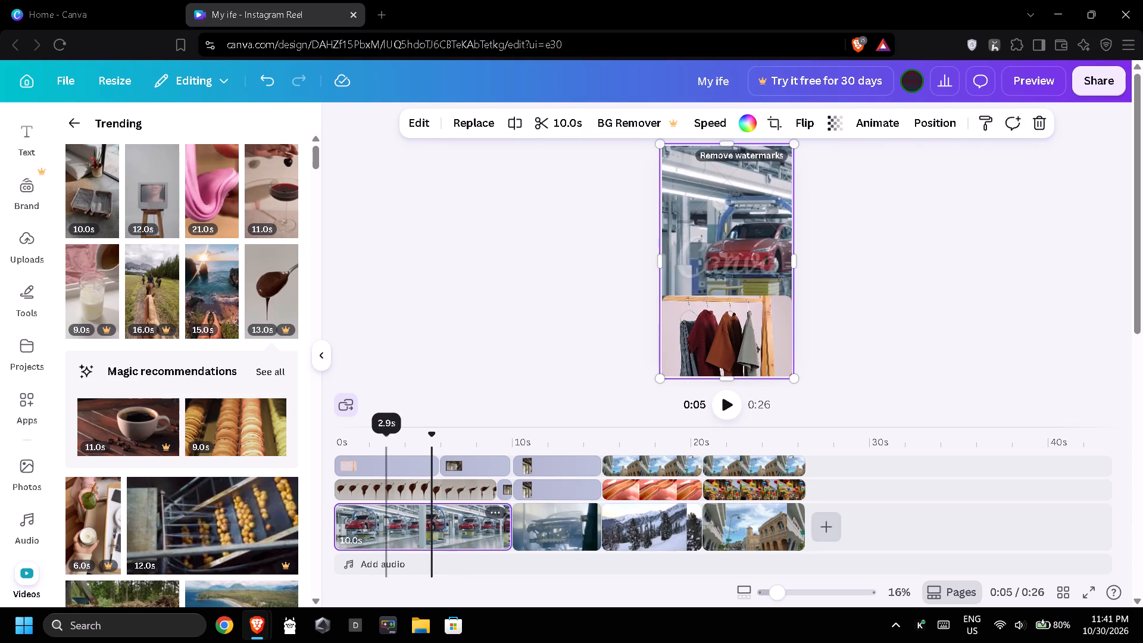
click(448, 511)
drag(701, 345, 701, 338)
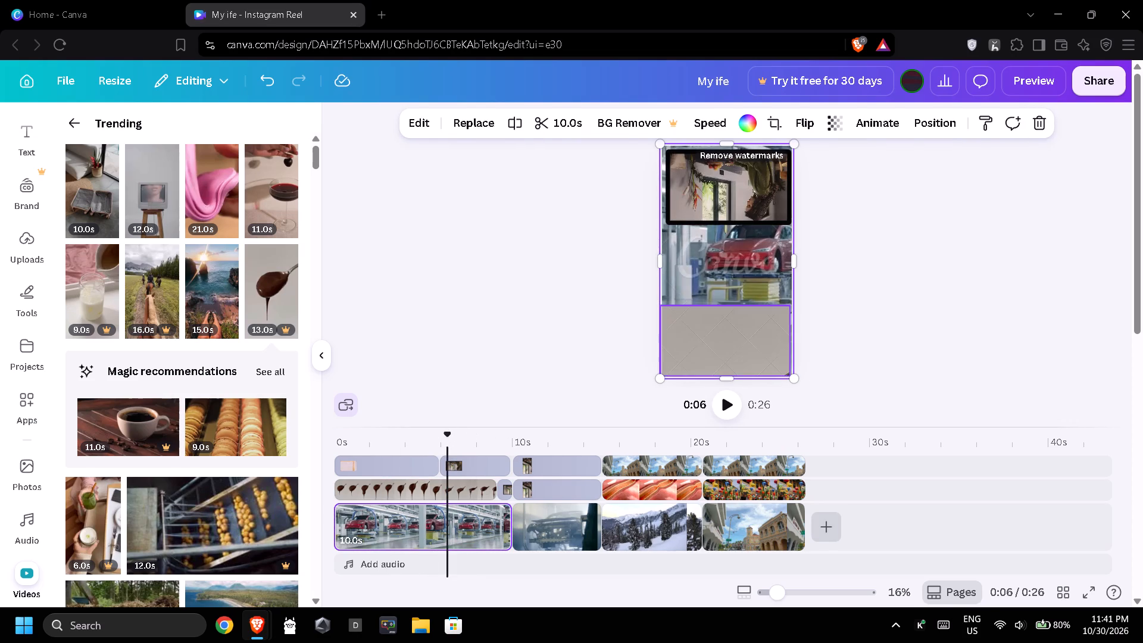
drag(701, 338, 704, 245)
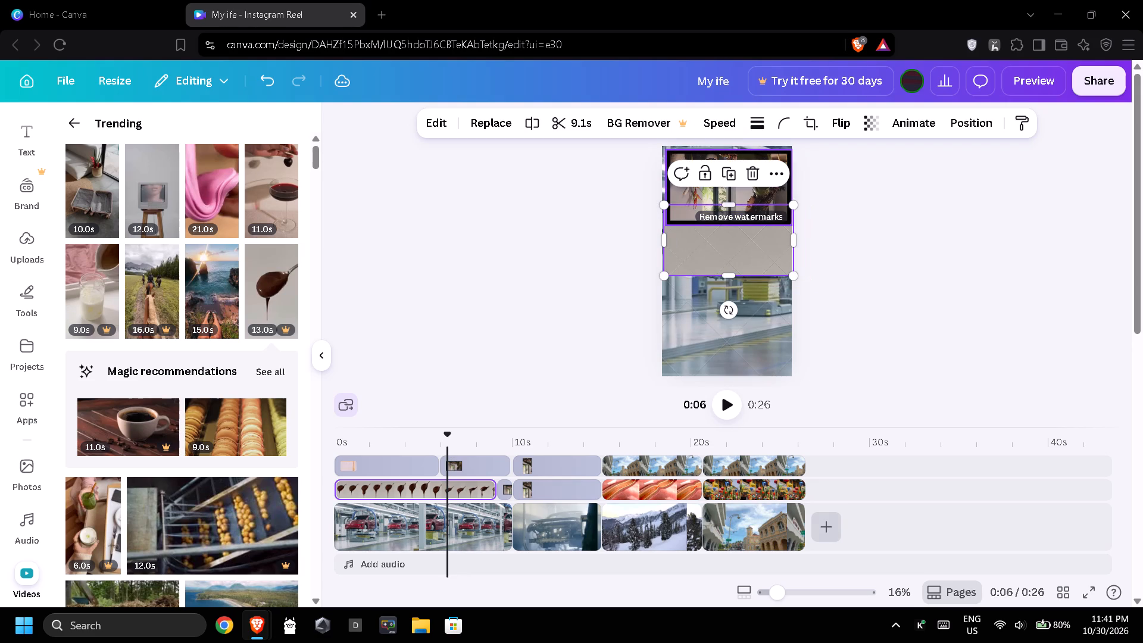
click(869, 216)
drag(749, 182, 744, 298)
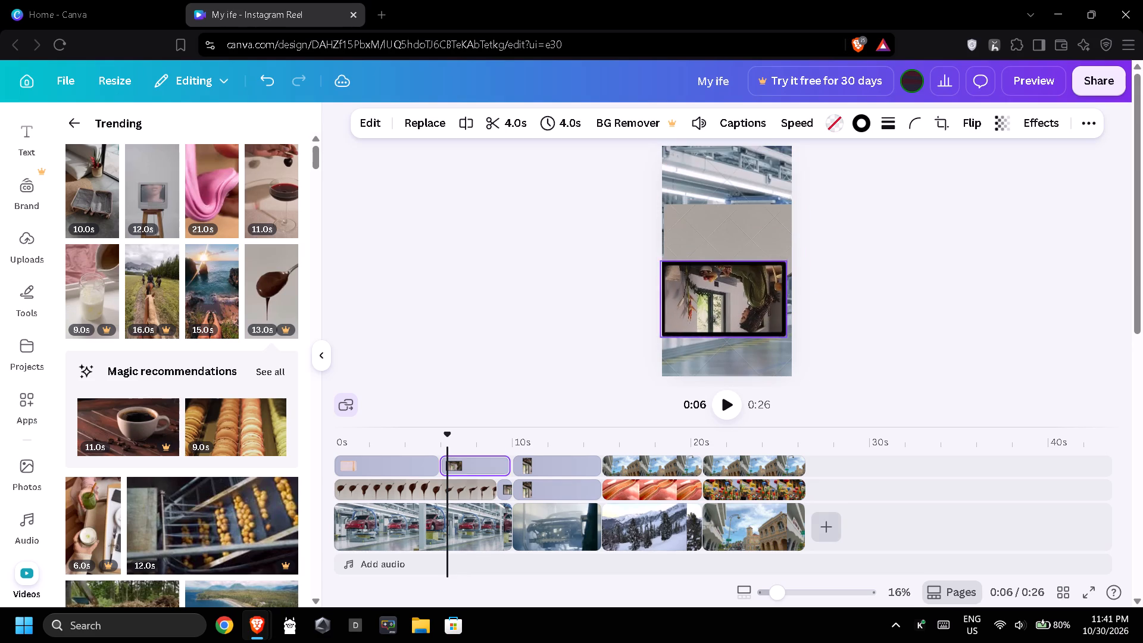
drag(744, 298, 744, 334)
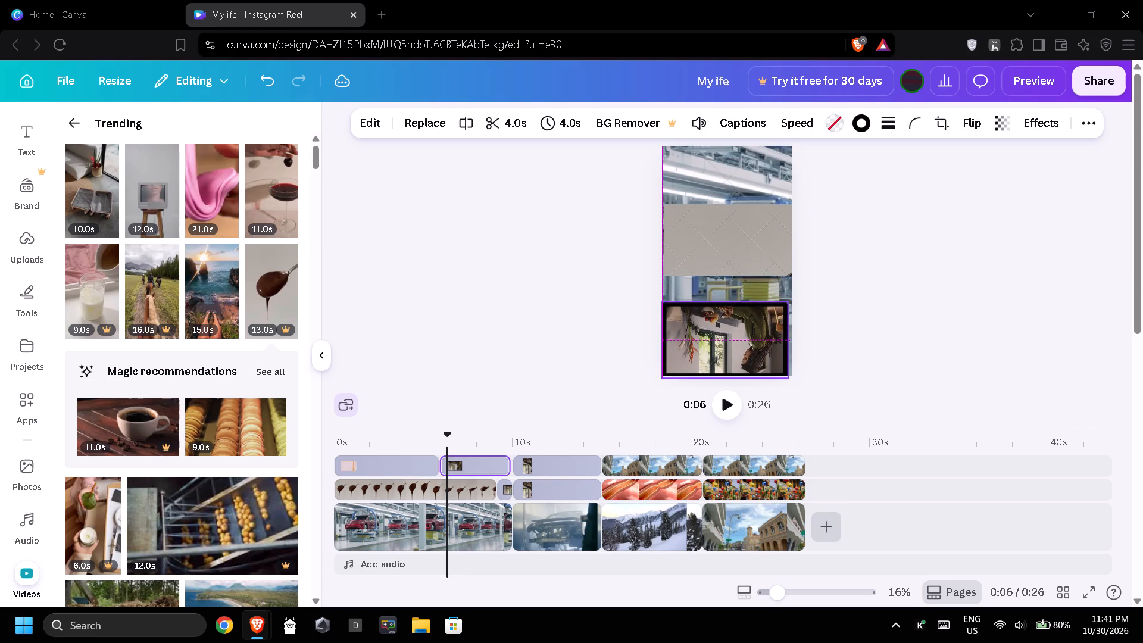
drag(744, 334, 748, 334)
drag(751, 235, 754, 202)
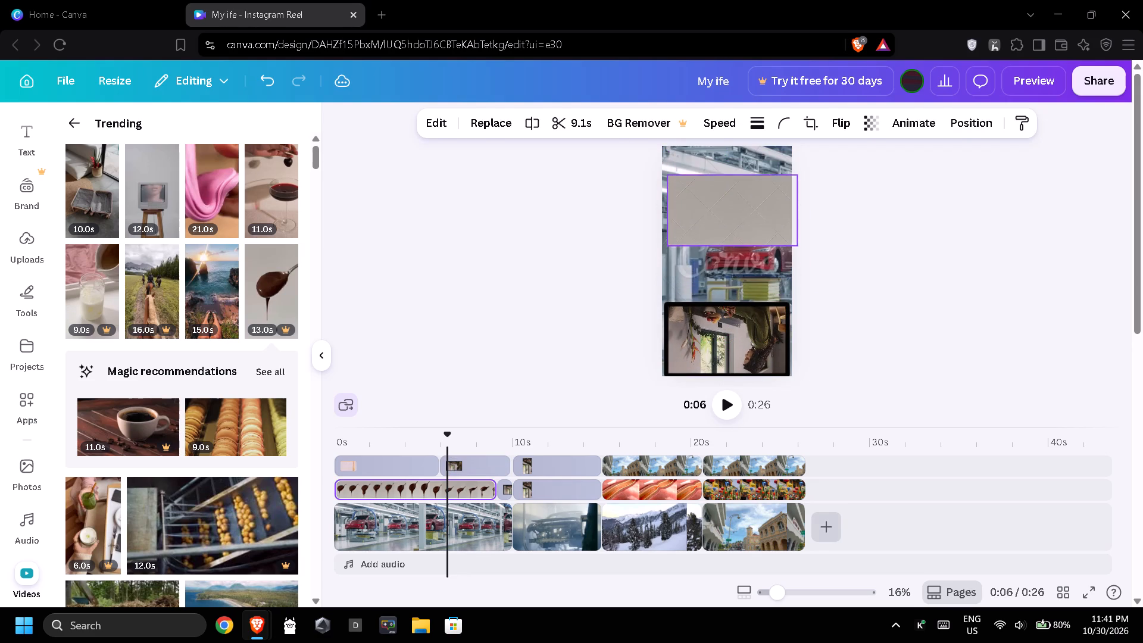
drag(754, 202, 749, 176)
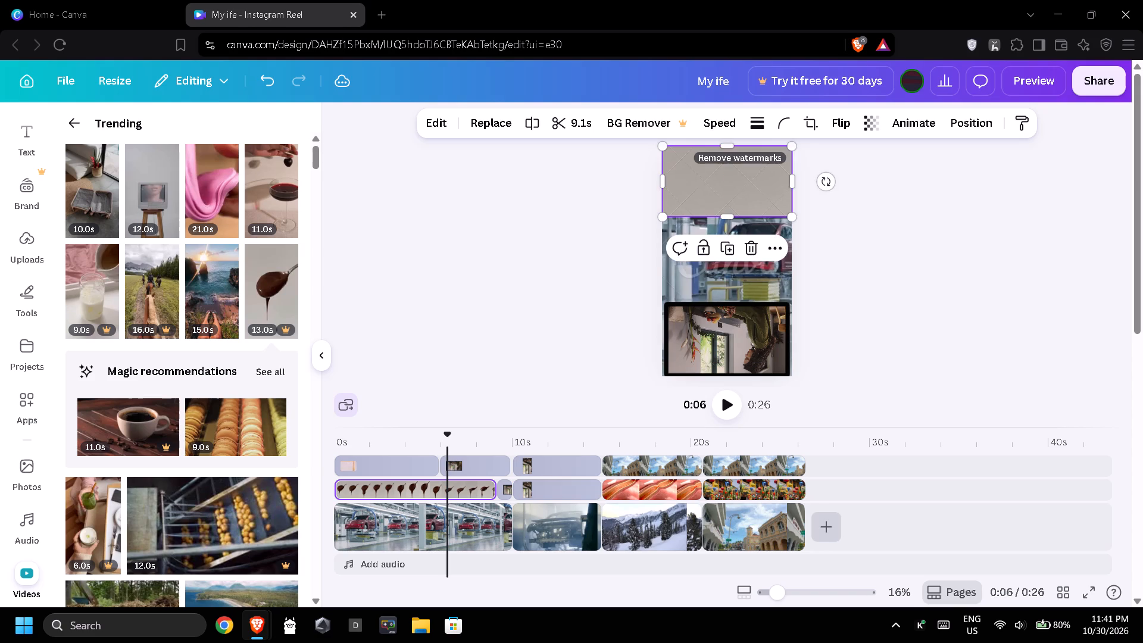
click(997, 299)
Examine the overlay arrangement at several moments across all four main-track clips.
click(382, 519)
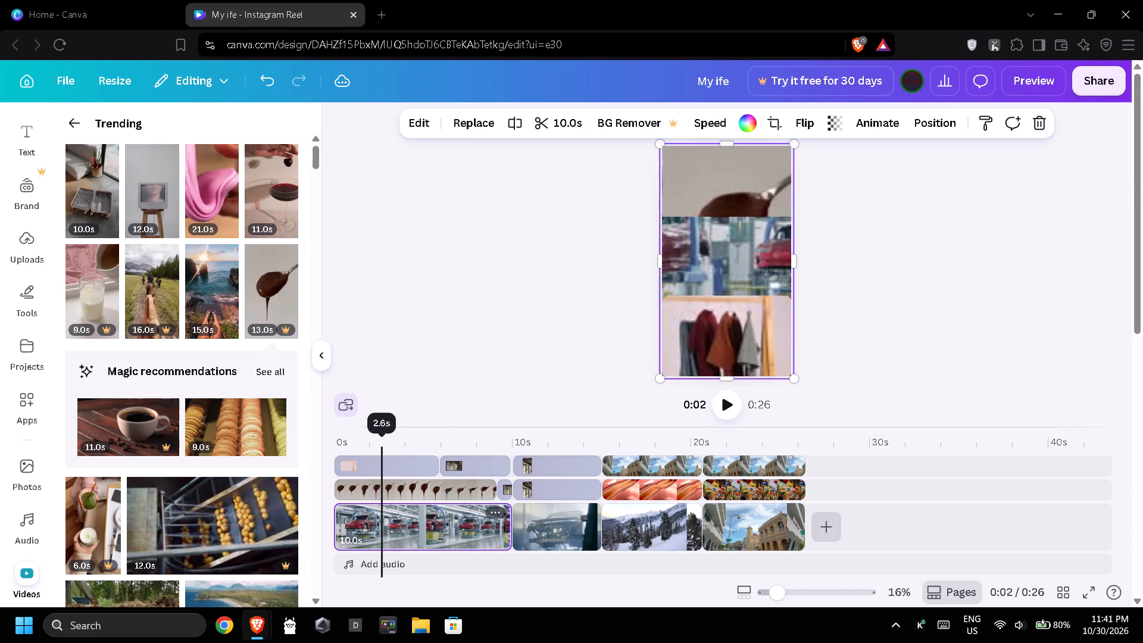
click(444, 514)
click(495, 508)
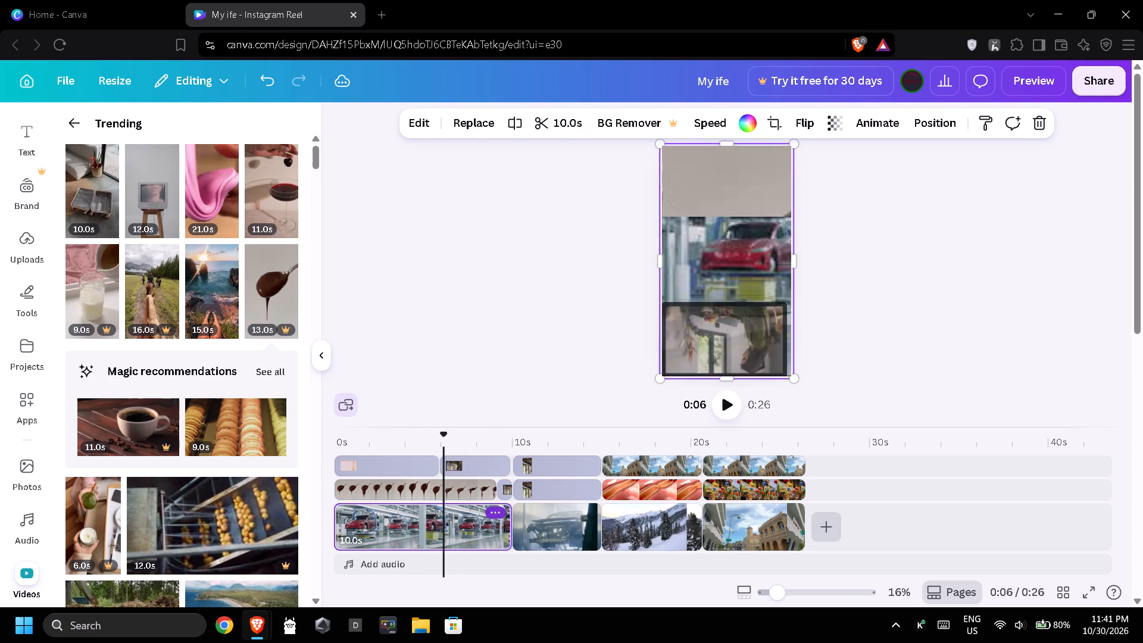
click(537, 513)
click(549, 524)
click(595, 519)
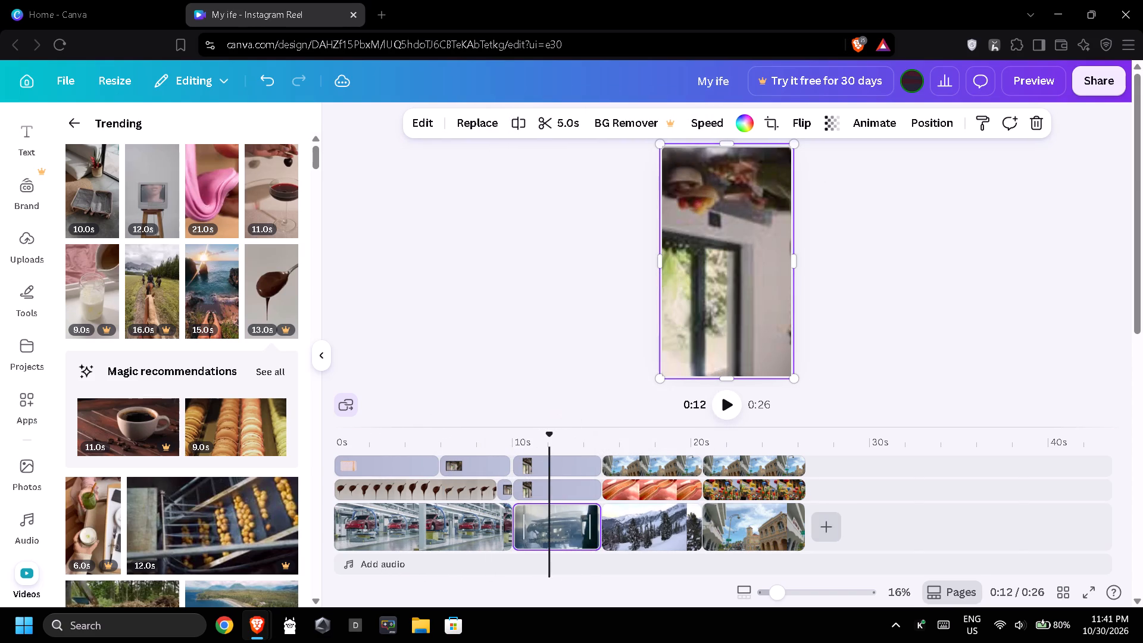
click(629, 521)
click(727, 514)
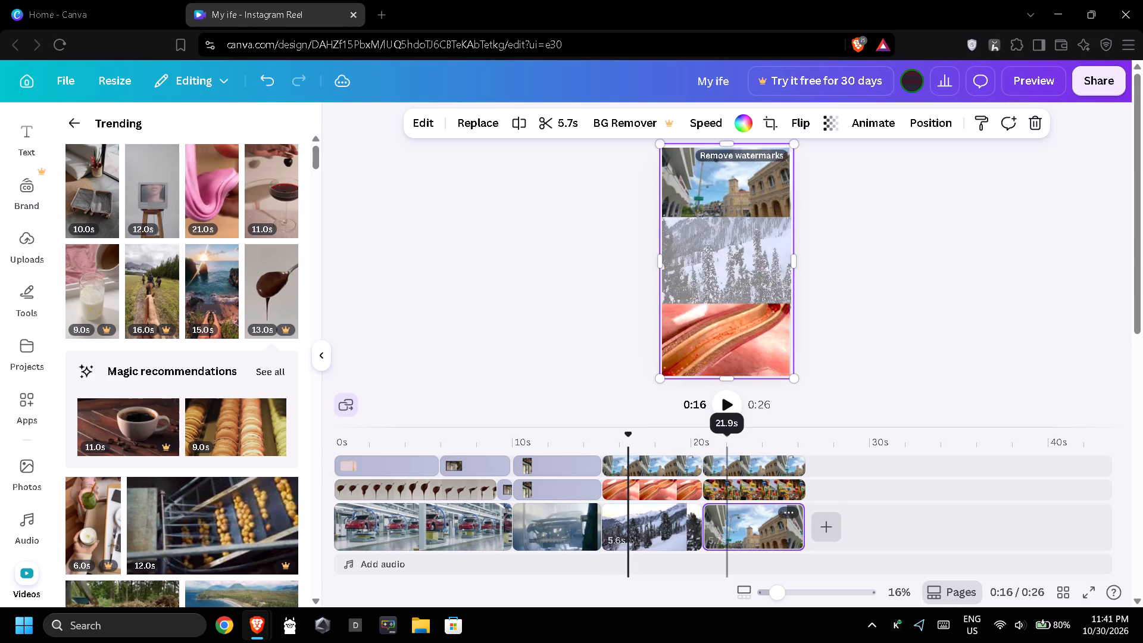
click(849, 344)
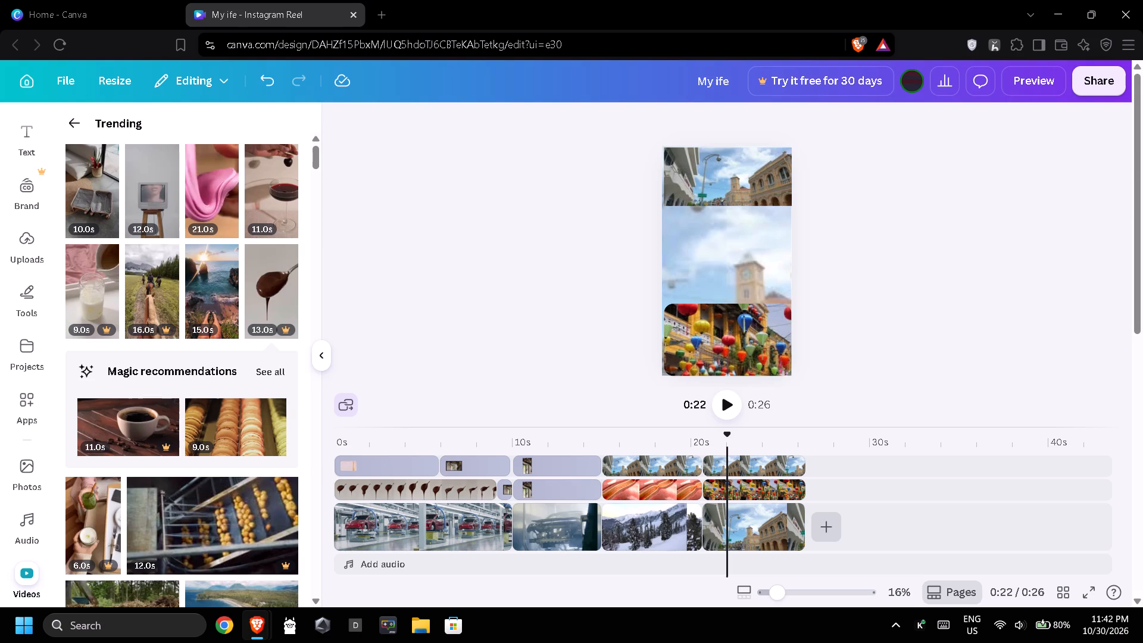
click(707, 276)
click(502, 277)
Extend the lanterns overlay upward and the street overlay downward to narrow the gap between them on the last main-track clip.
click(750, 354)
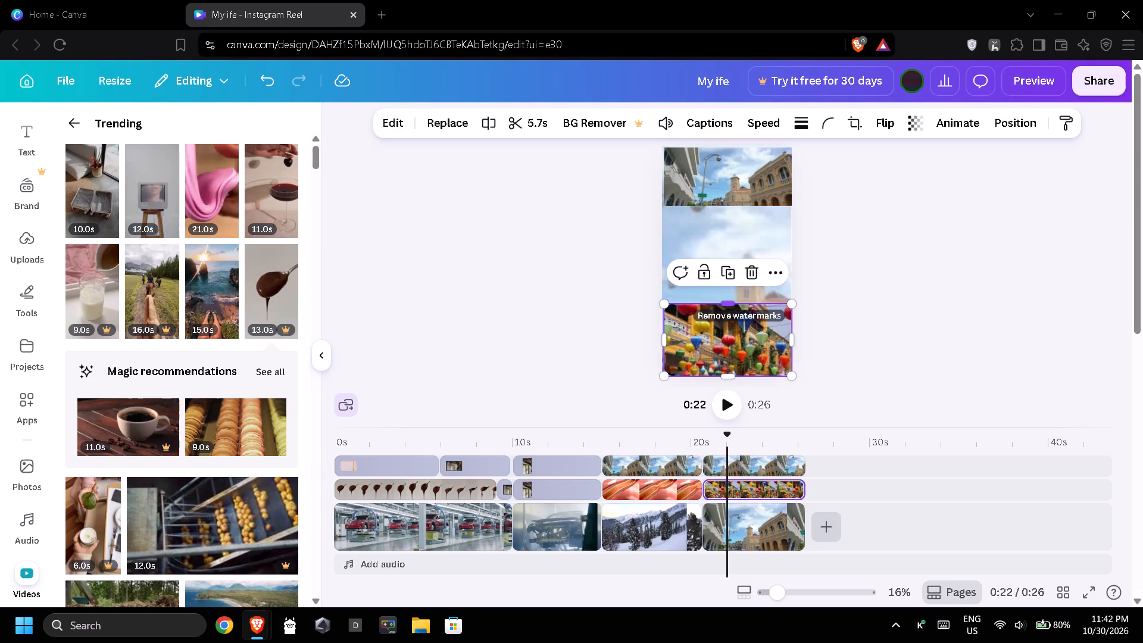
drag(730, 303, 720, 291)
click(450, 345)
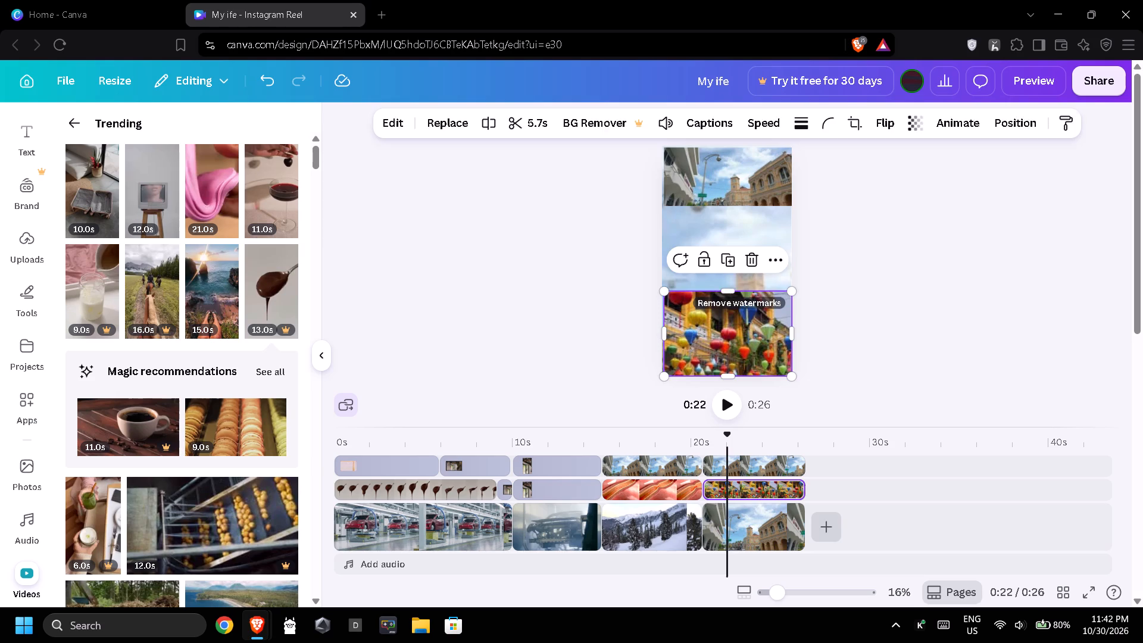
click(715, 179)
drag(730, 202, 730, 203)
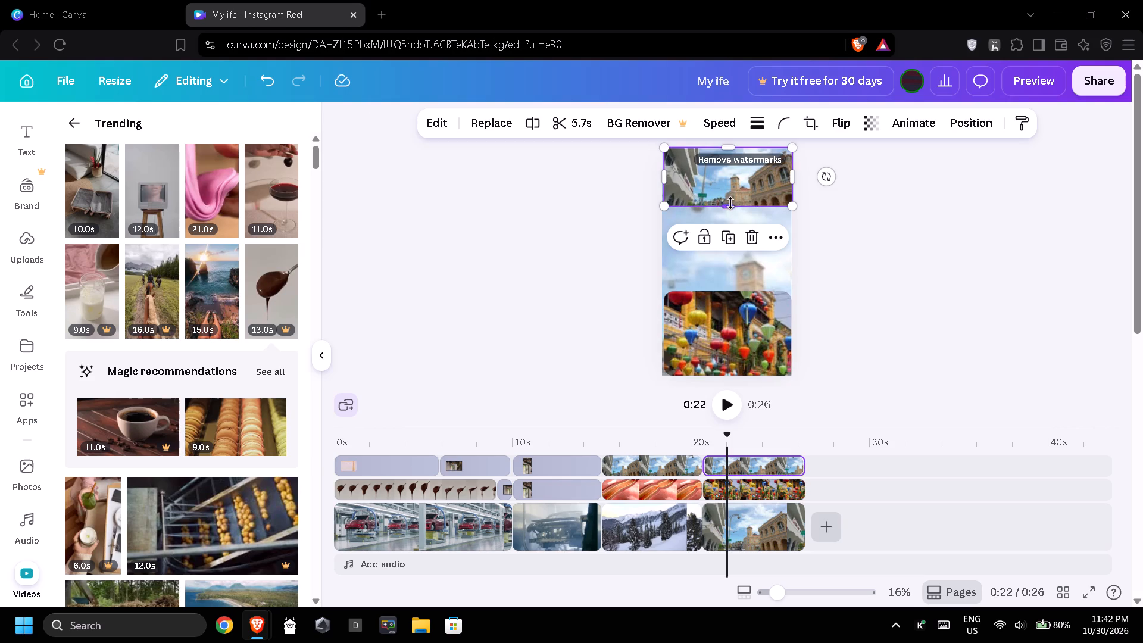
drag(730, 203, 737, 212)
click(730, 302)
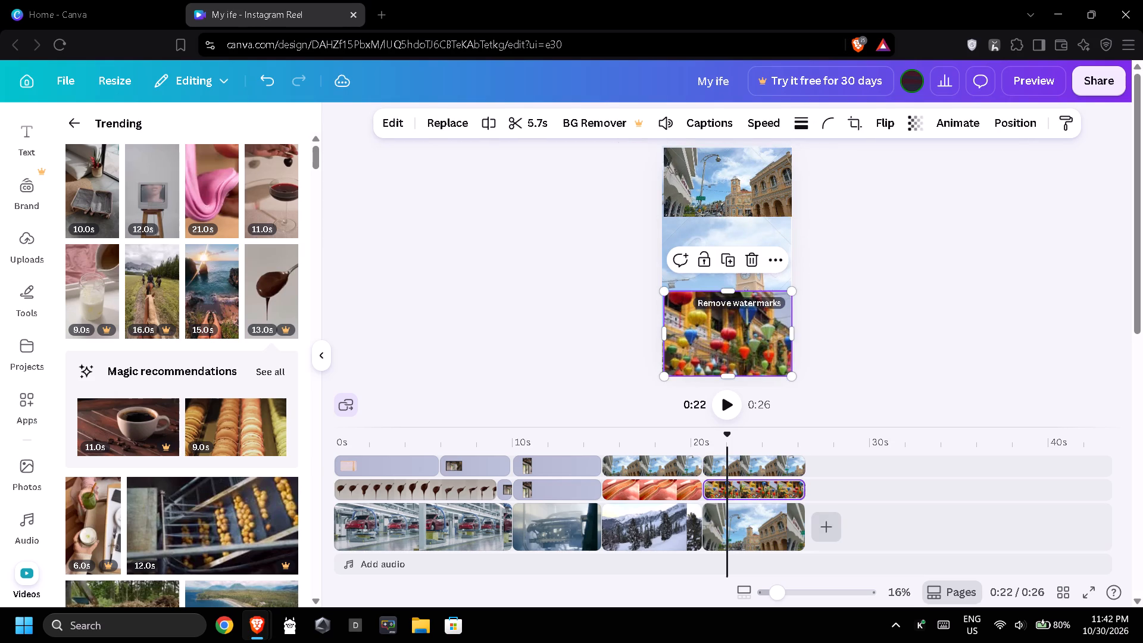
click(726, 294)
click(582, 321)
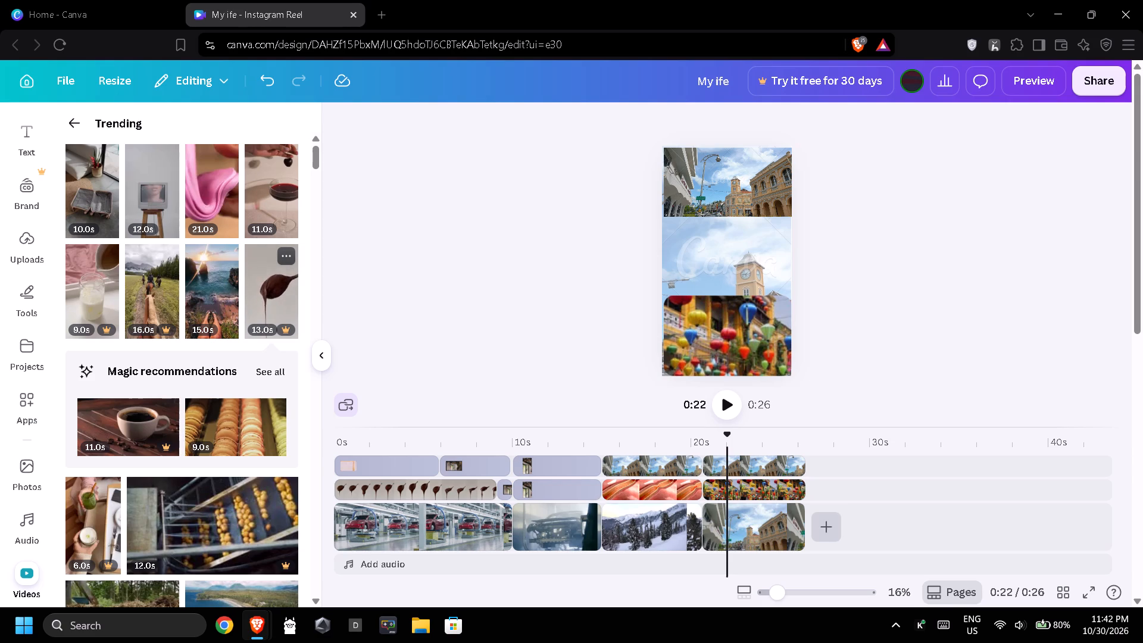
click(450, 332)
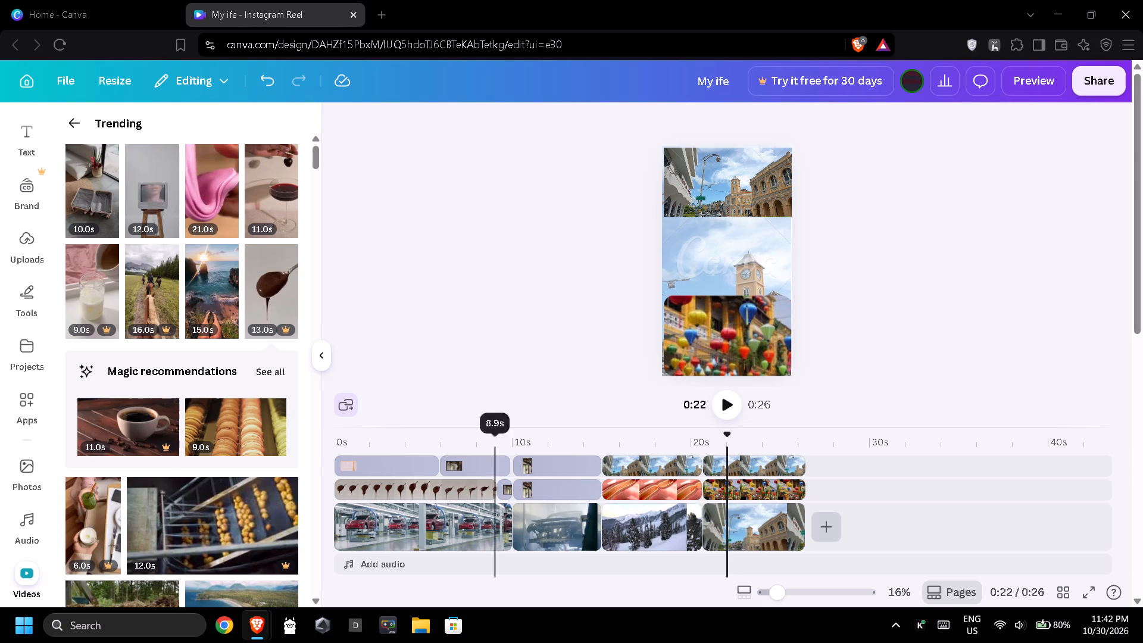
Examine the overlay layout on the snowy mountain and clock tower clips, checking each overlay of the last clip.
click(558, 505)
click(651, 511)
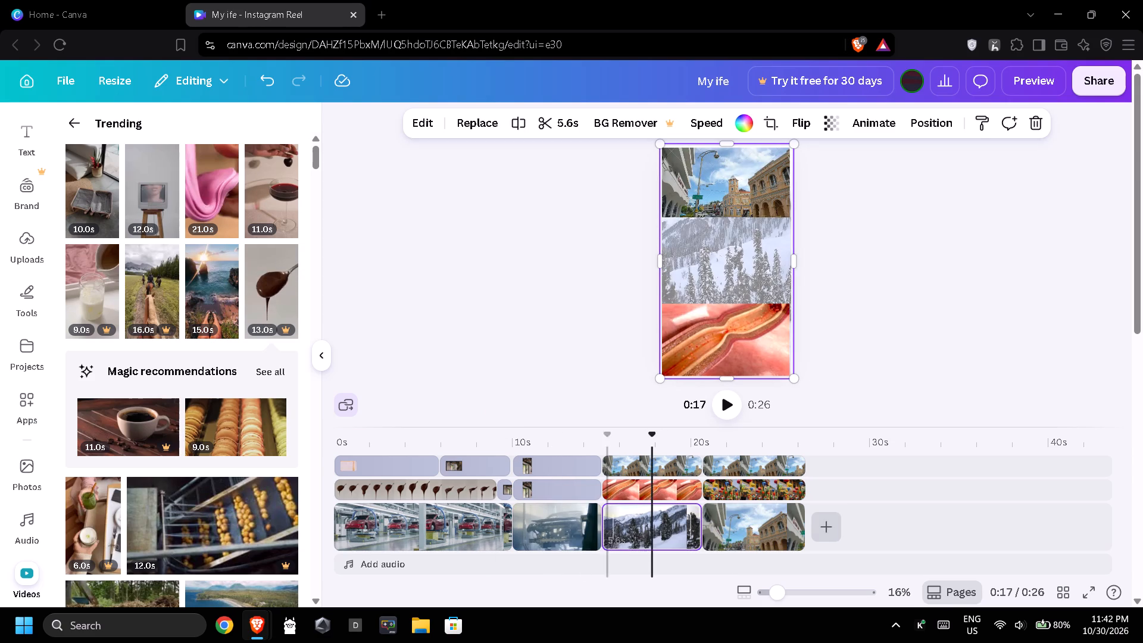
click(767, 508)
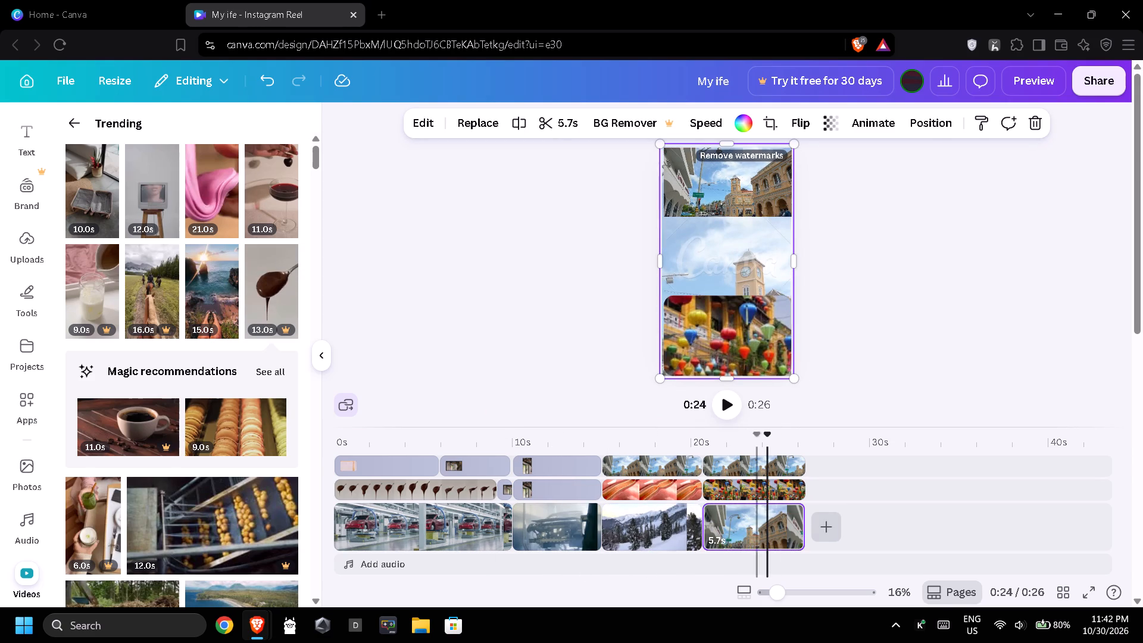
click(732, 246)
click(694, 249)
click(730, 342)
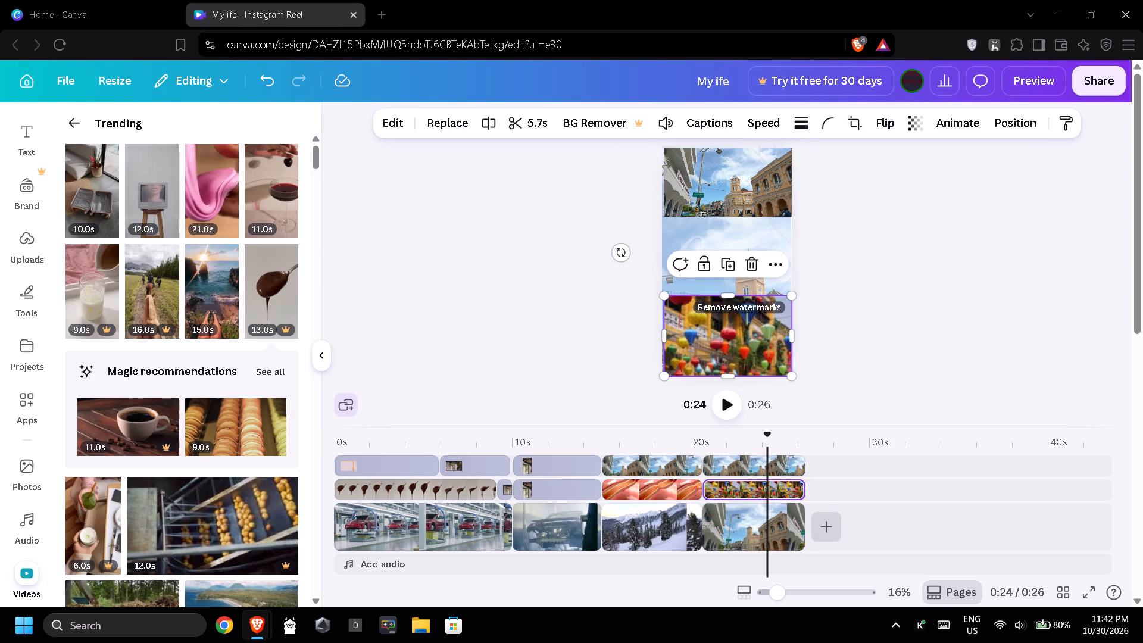
click(720, 177)
click(716, 269)
click(542, 289)
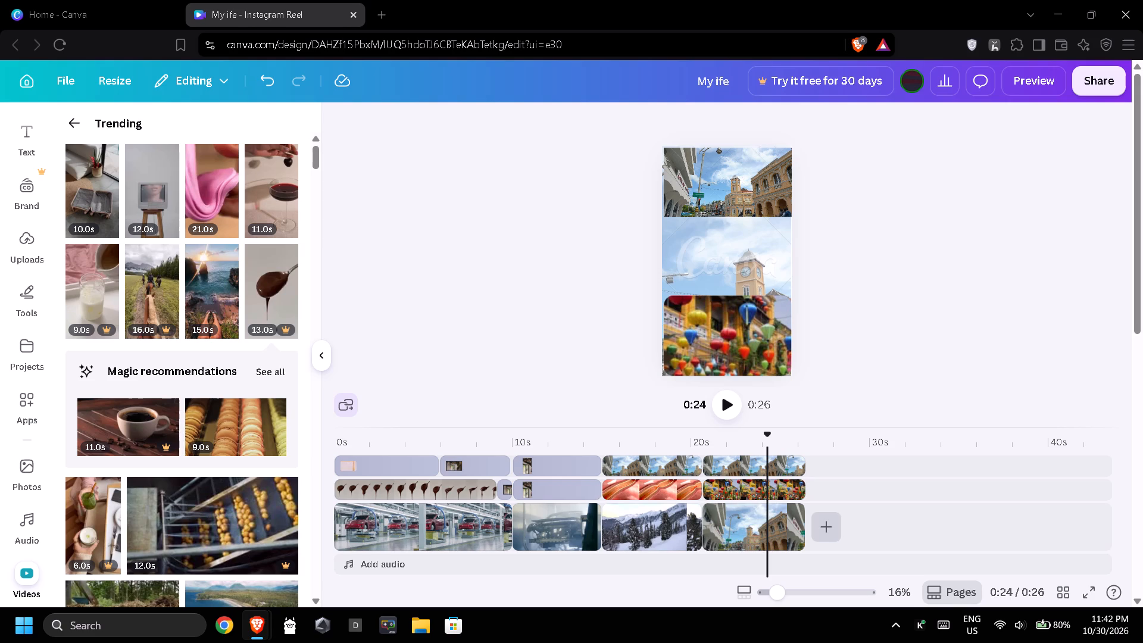
Add the recommended macarons video to the end of the main track and trim it to 6.0 s.
drag(215, 418, 831, 469)
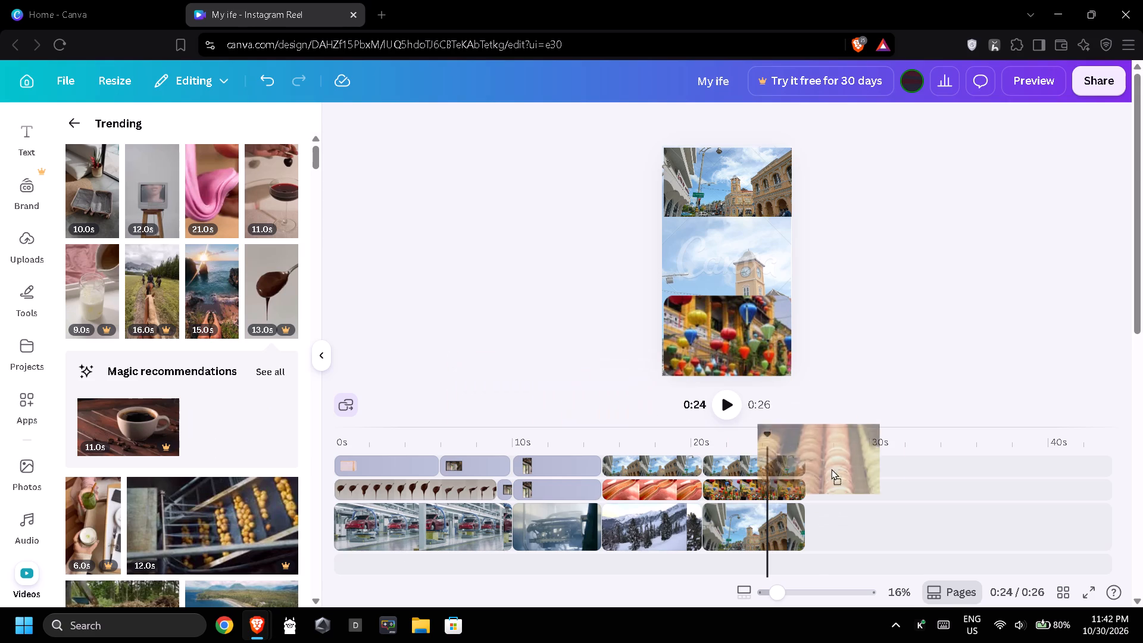
drag(831, 469, 839, 515)
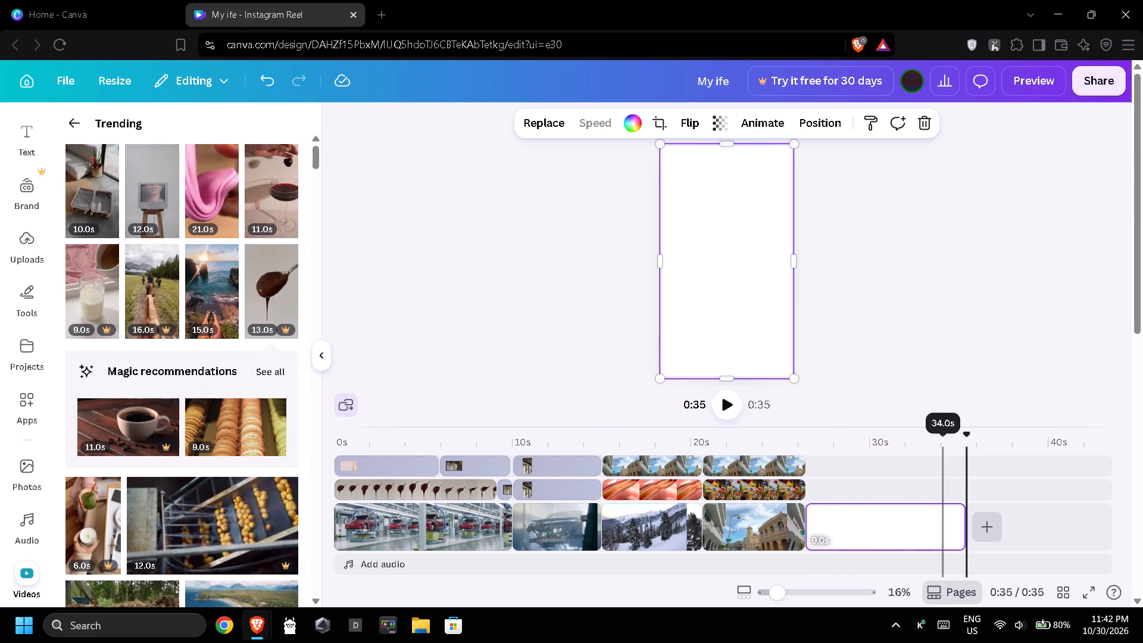
drag(960, 520, 906, 523)
Examine the macarons clip's picture at several moments along its length.
click(870, 526)
click(847, 535)
click(878, 535)
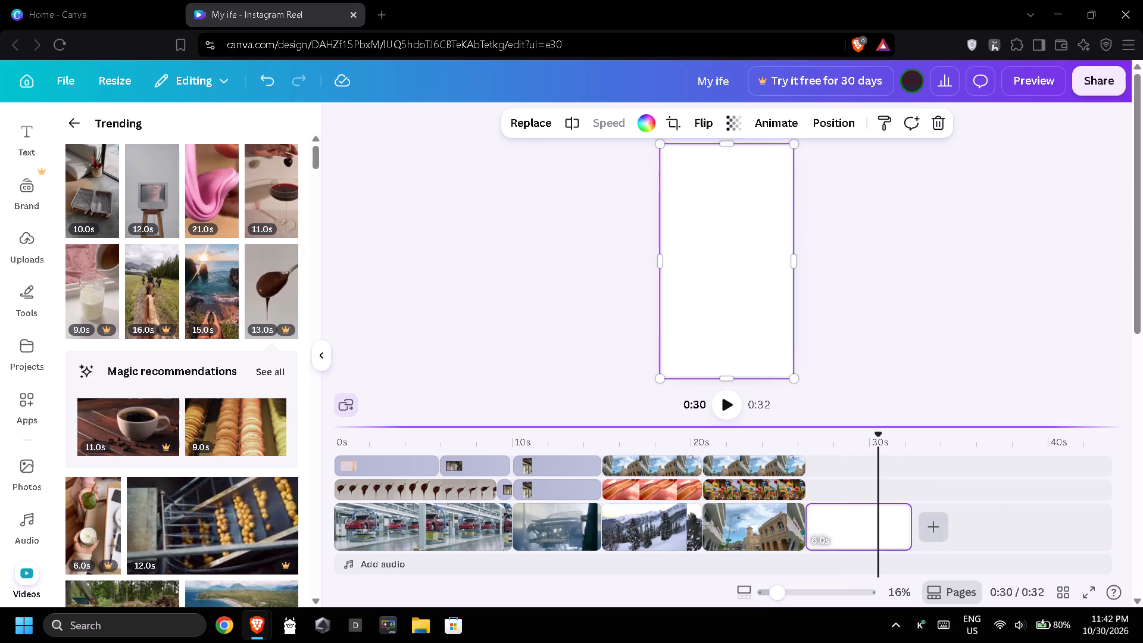
click(768, 261)
click(748, 257)
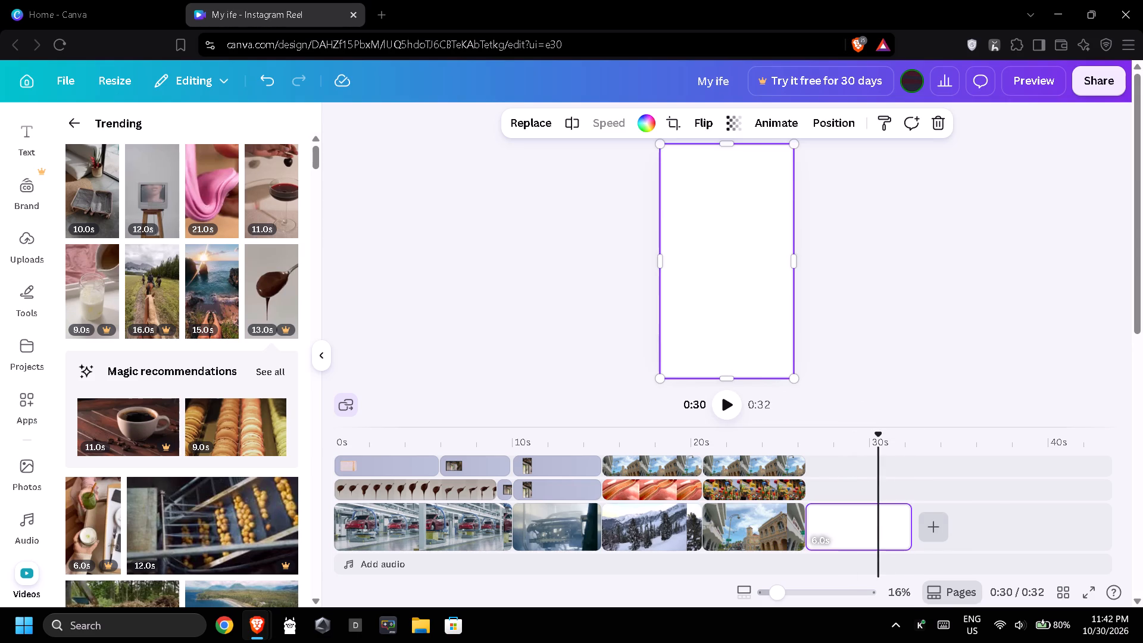
scroll(748, 246, up, 3)
scroll(752, 246, down, 4)
scroll(752, 246, up, 4)
scroll(753, 246, down, 5)
scroll(753, 246, up, 5)
click(891, 533)
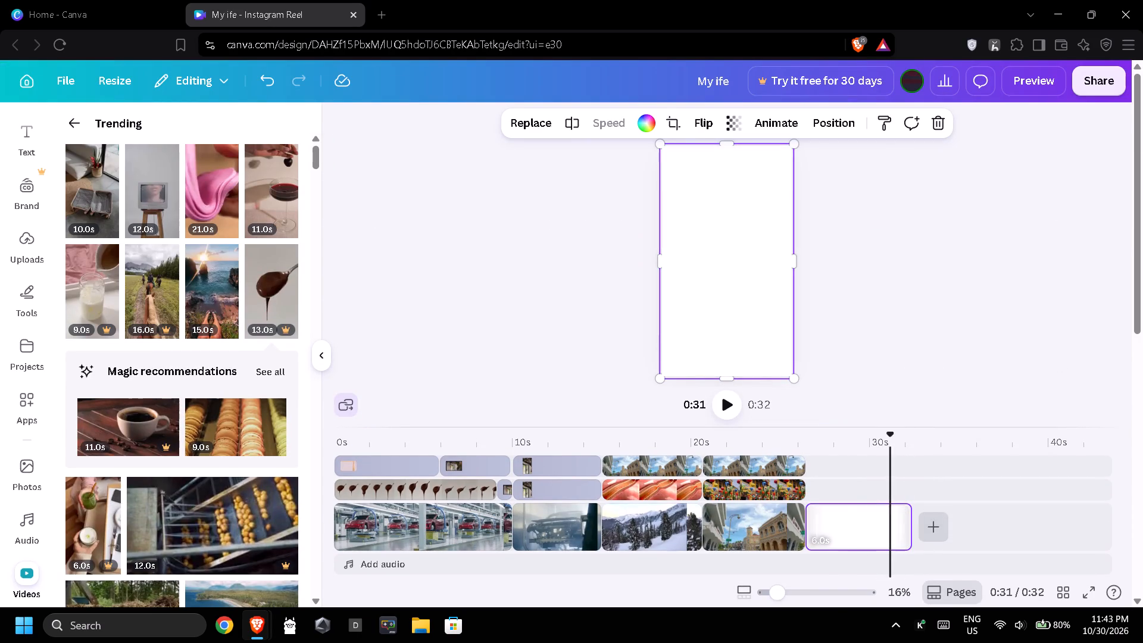
click(901, 514)
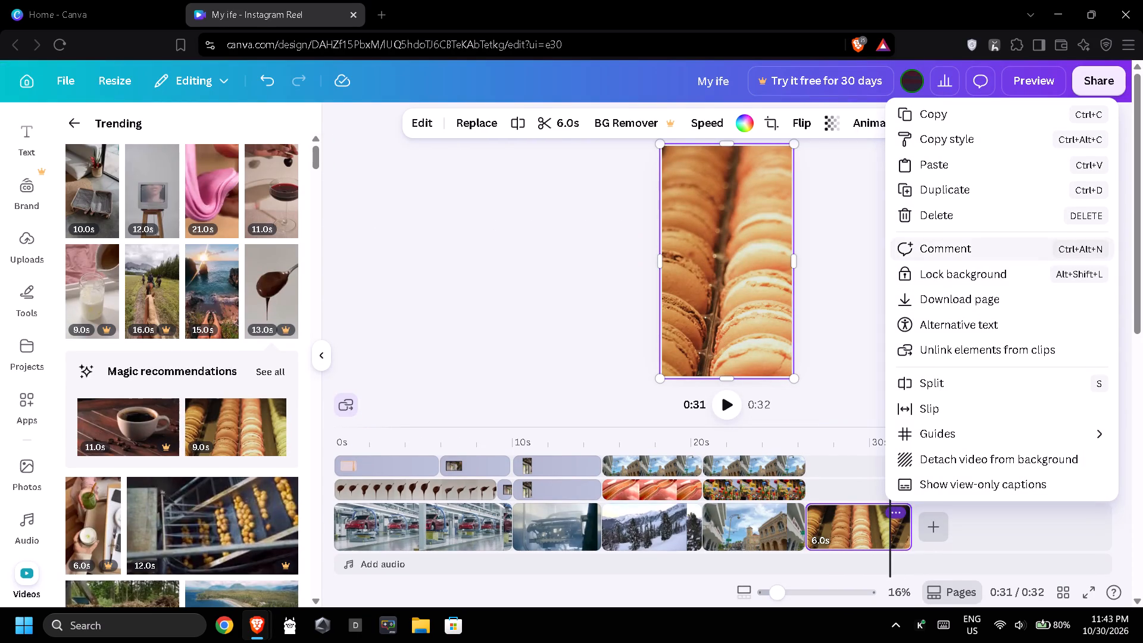
click(859, 494)
click(842, 498)
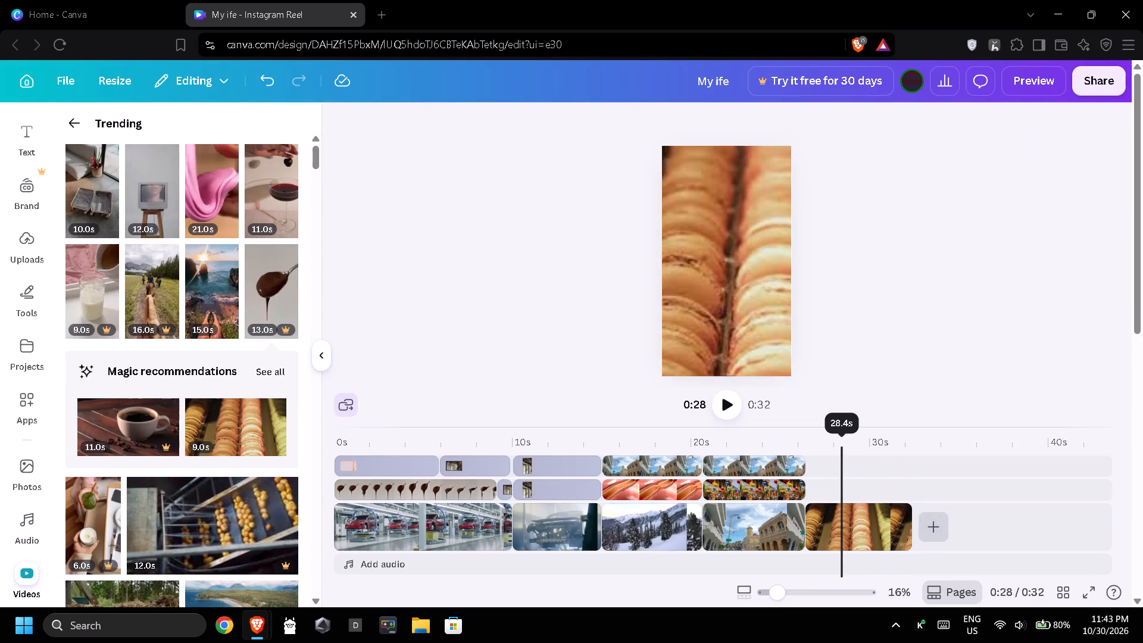
click(889, 495)
click(845, 486)
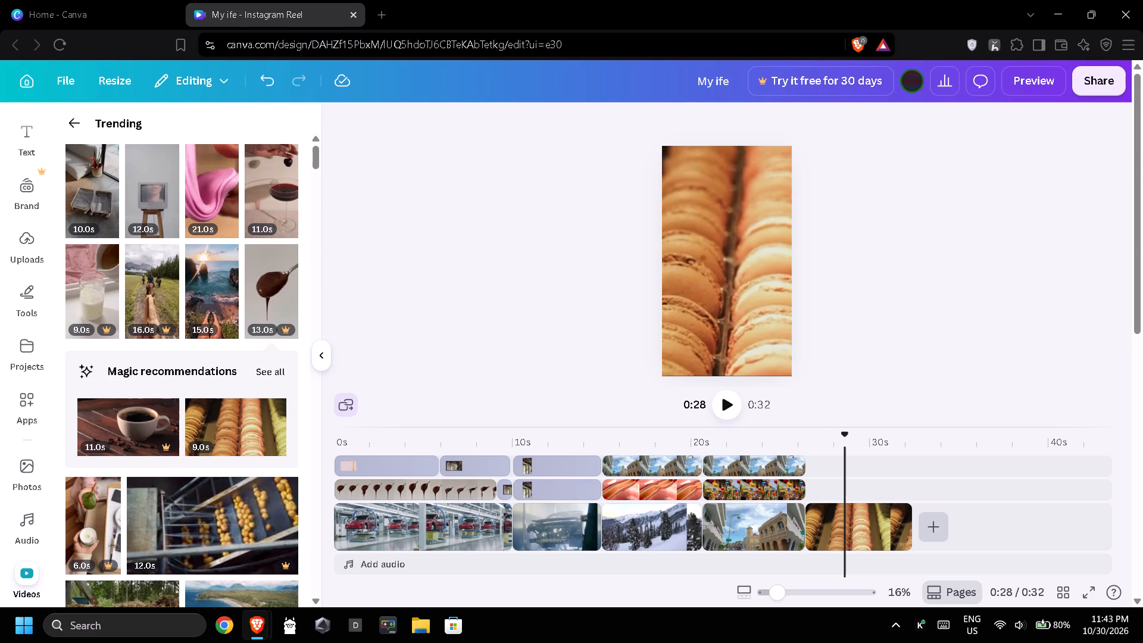